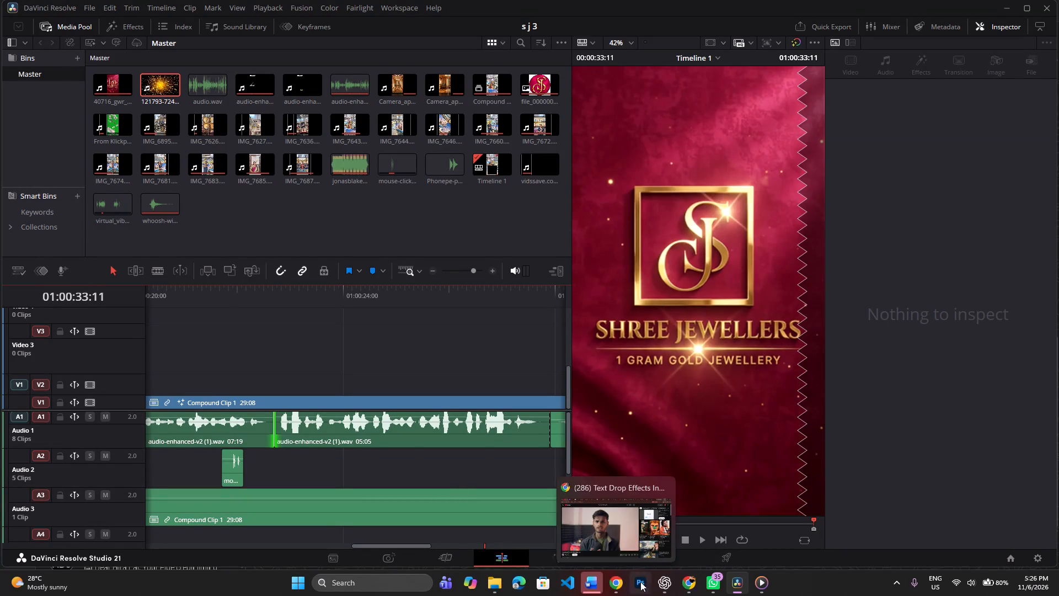
# Scrub back to the start of Timeline 1 in the s j 3 project and play its opening seconds to review the edit.
pyautogui.moveTo(392, 285); pyautogui.dragTo(324, 299)
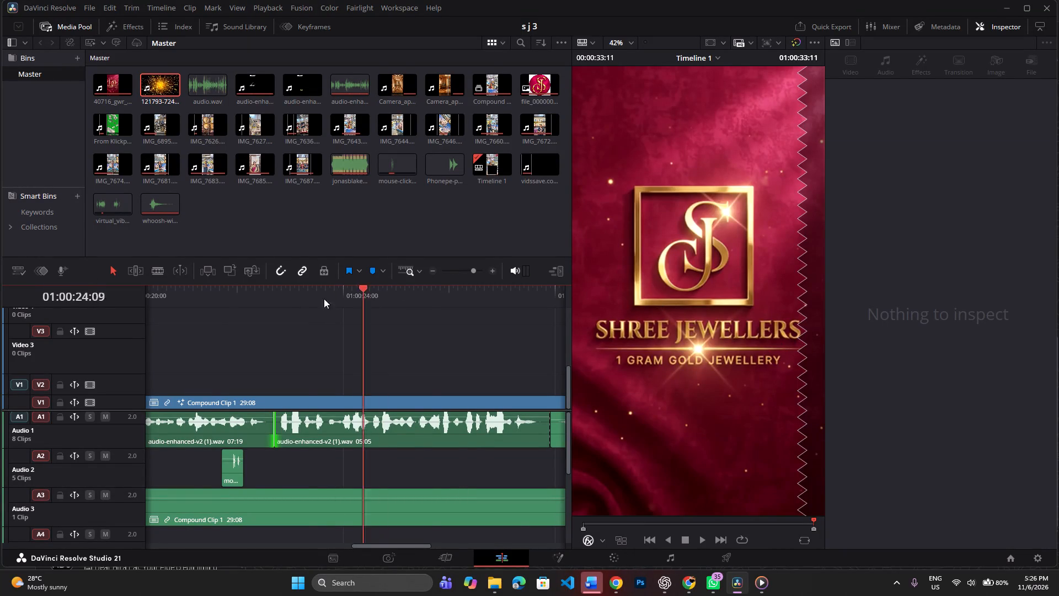
pyautogui.moveTo(324, 299); pyautogui.dragTo(0, 405)
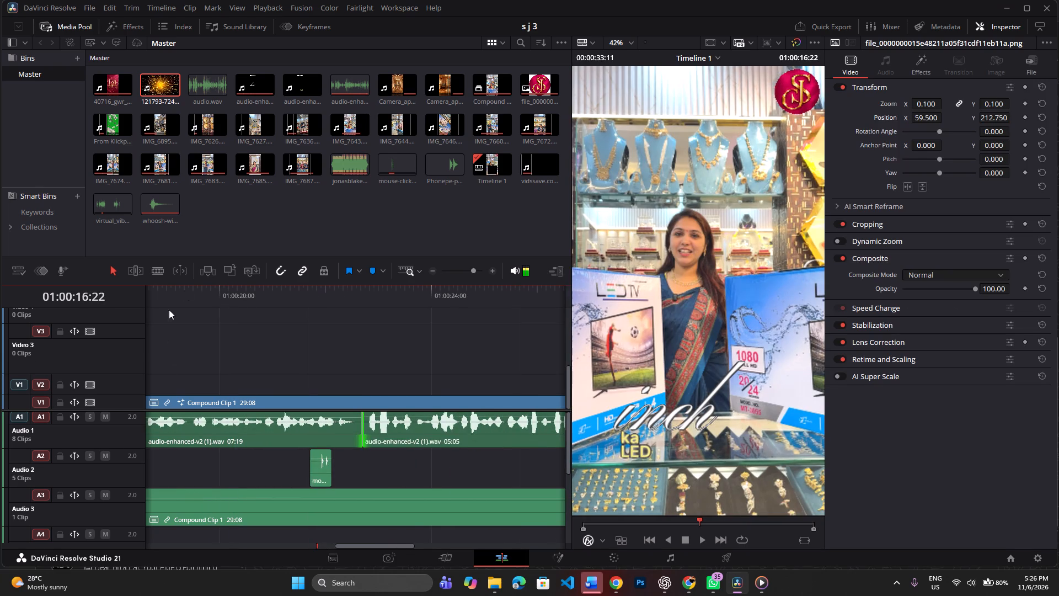
pyautogui.moveTo(202, 285); pyautogui.dragTo(67, 322)
pyautogui.hscroll(7, 311, 304)
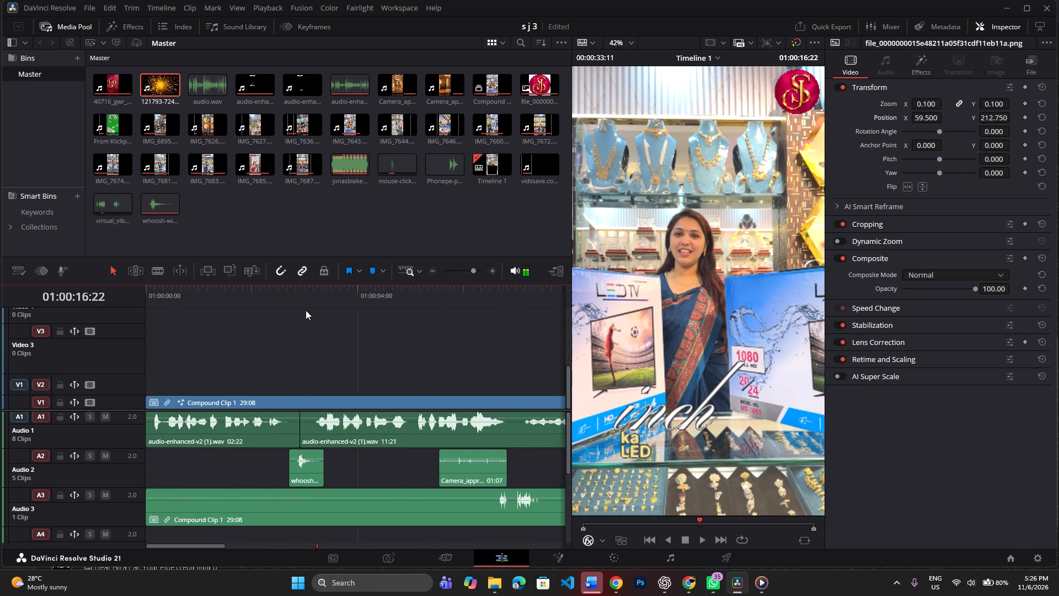
pyautogui.moveTo(300, 300); pyautogui.dragTo(188, 312)
pyautogui.hscroll(3, 189, 314)
pyautogui.moveTo(233, 295); pyautogui.dragTo(116, 305)
pyautogui.press('space')
pyautogui.press('space')
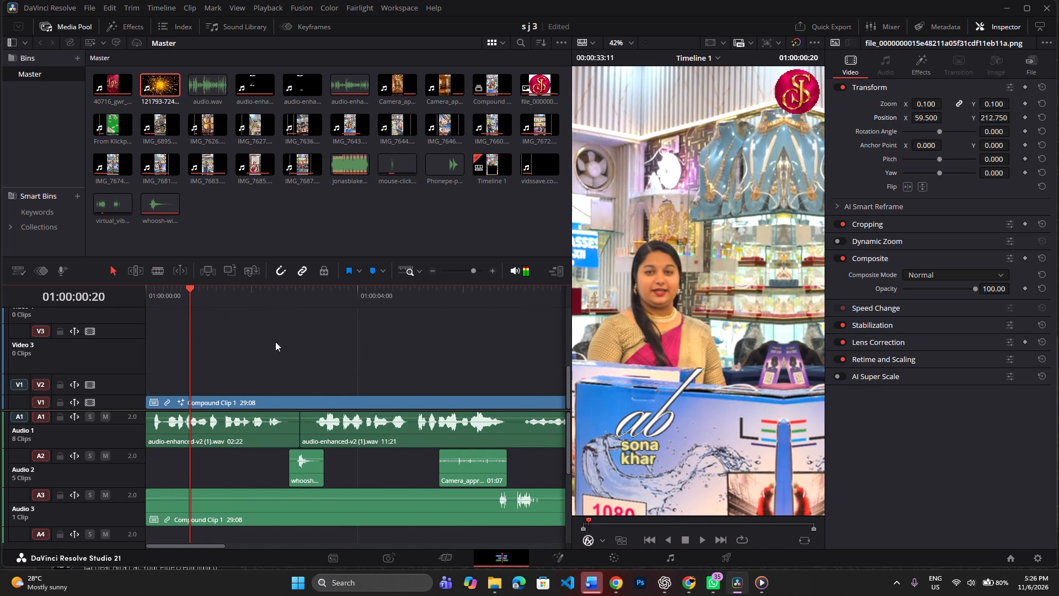
pyautogui.scroll(2, 275, 342)
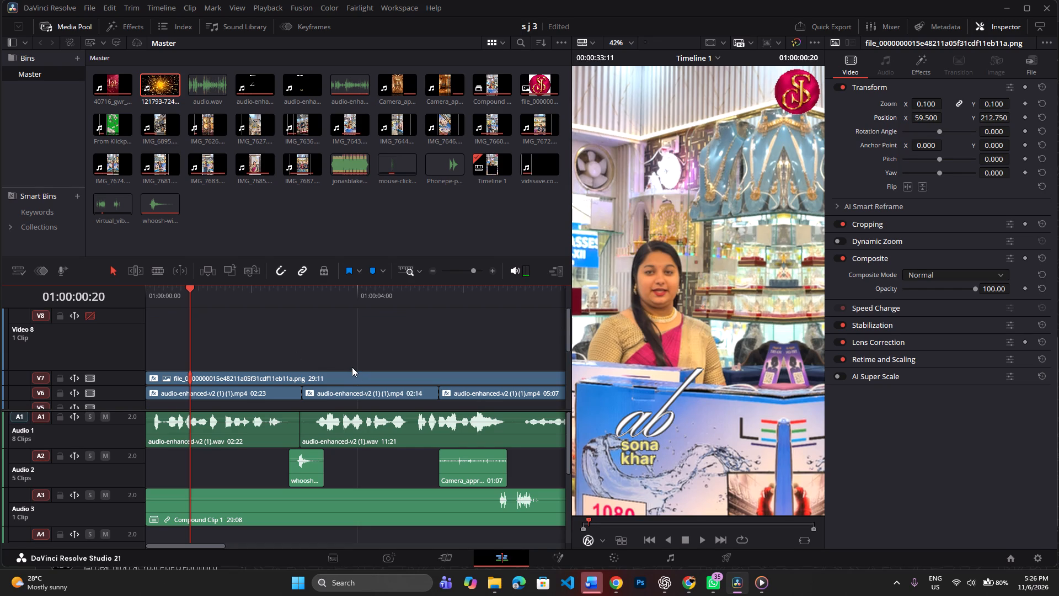
pyautogui.press('space')
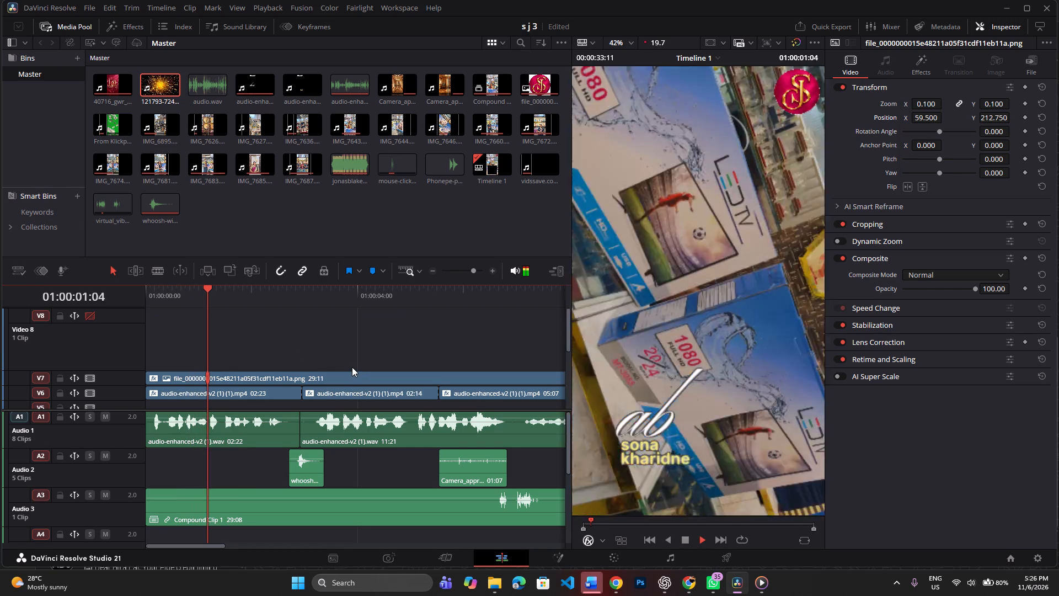
pyautogui.press('space')
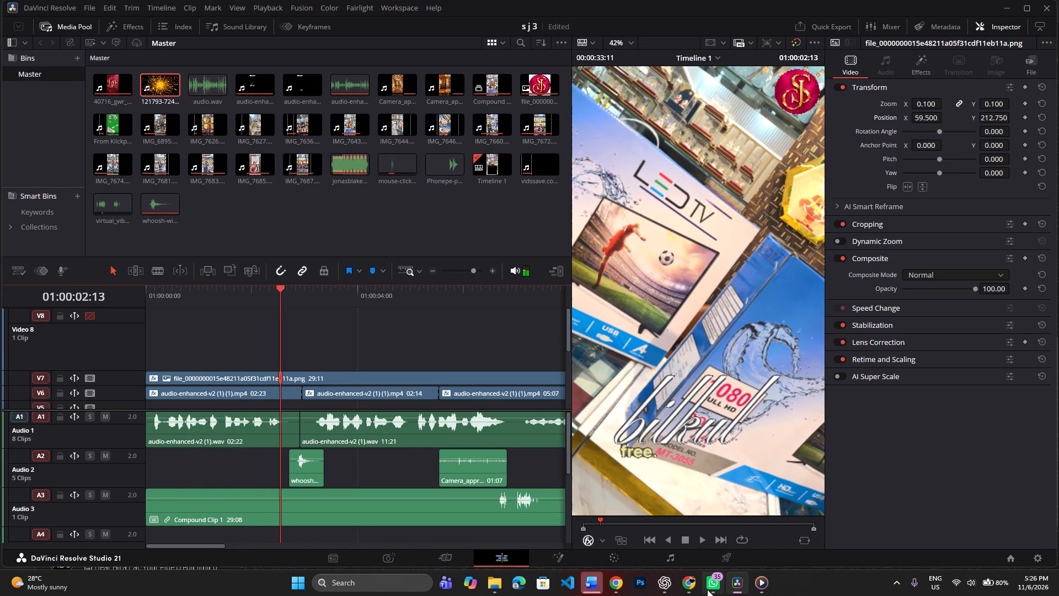
# Switch to the rendered folder in File Explorer and watch the shree jewlers 3 video in Media Player, replaying it from the start.
pyautogui.click(497, 582)
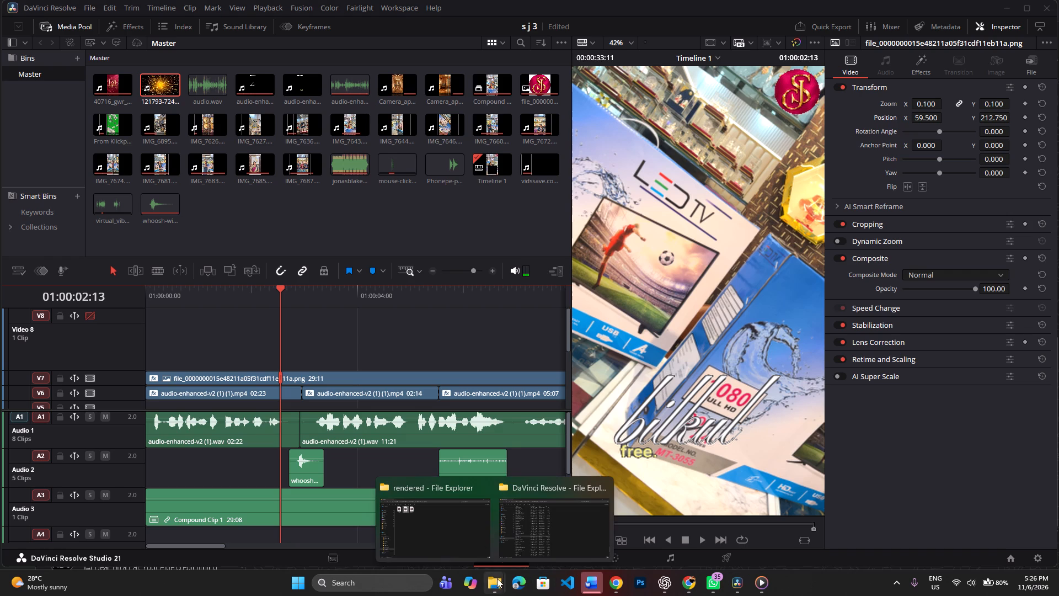
pyautogui.click(479, 538)
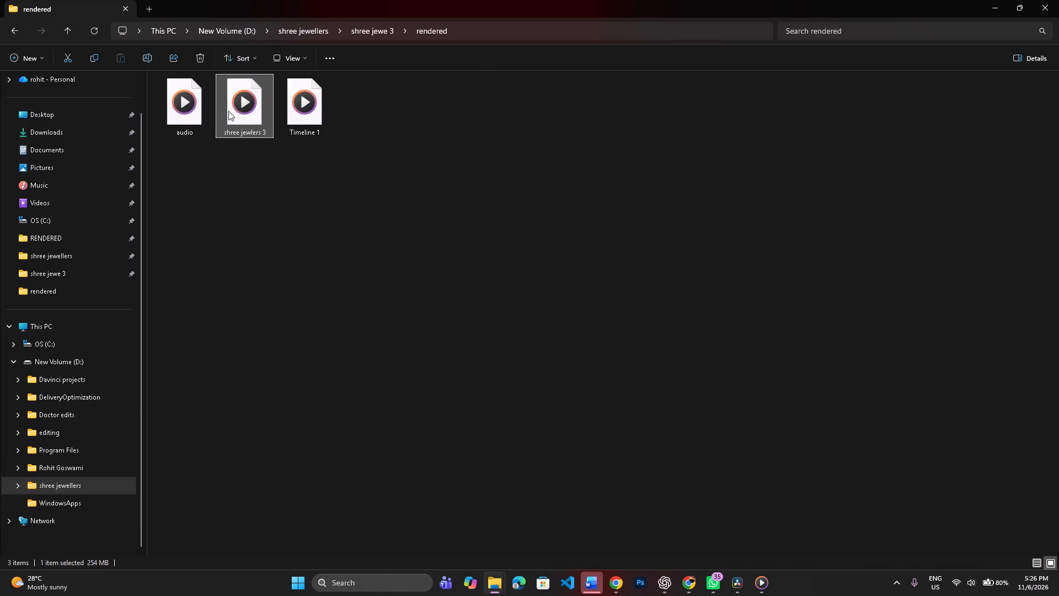
pyautogui.doubleClick(228, 111)
pyautogui.press('space')
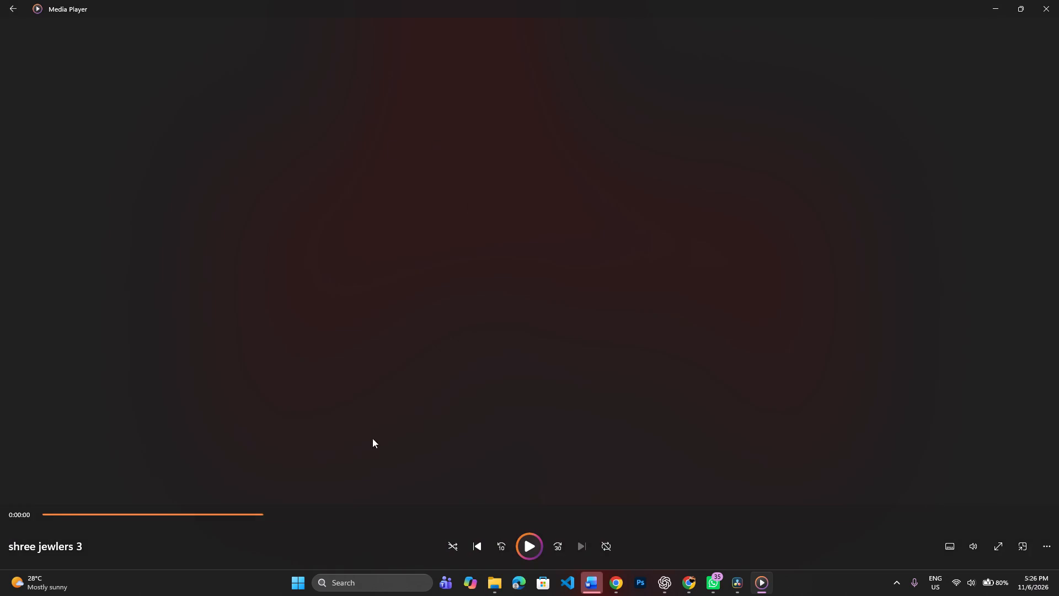
pyautogui.press('space')
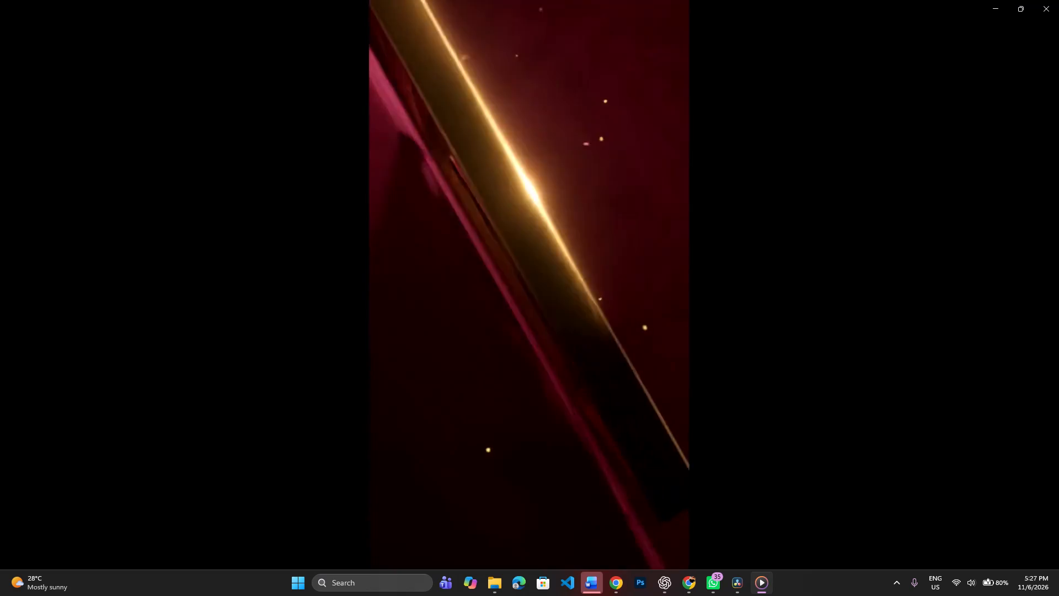
pyautogui.press('space')
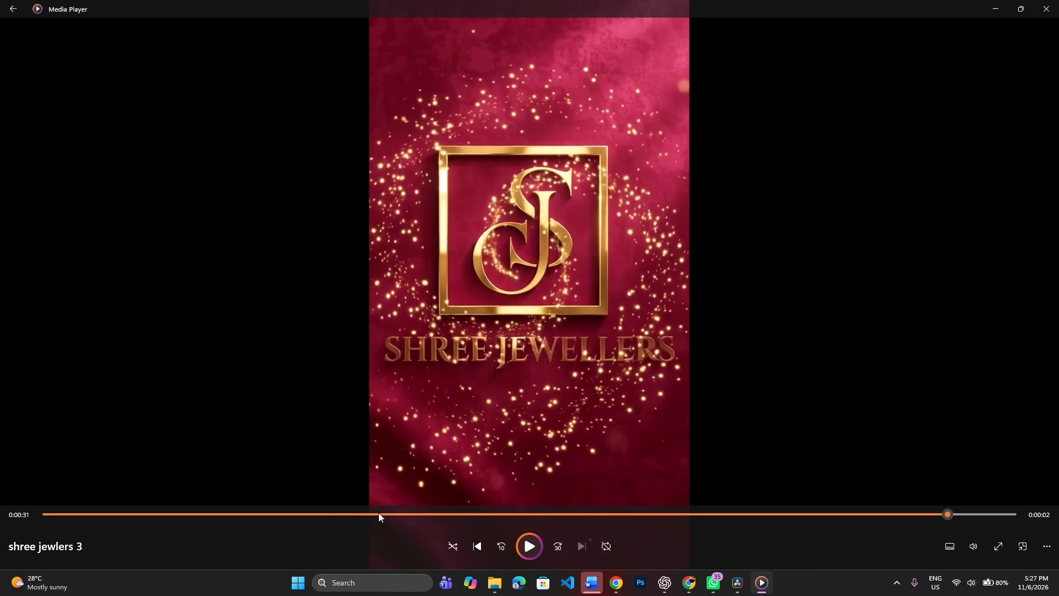
pyautogui.moveTo(378, 513); pyautogui.dragTo(36, 550)
pyautogui.press('space')
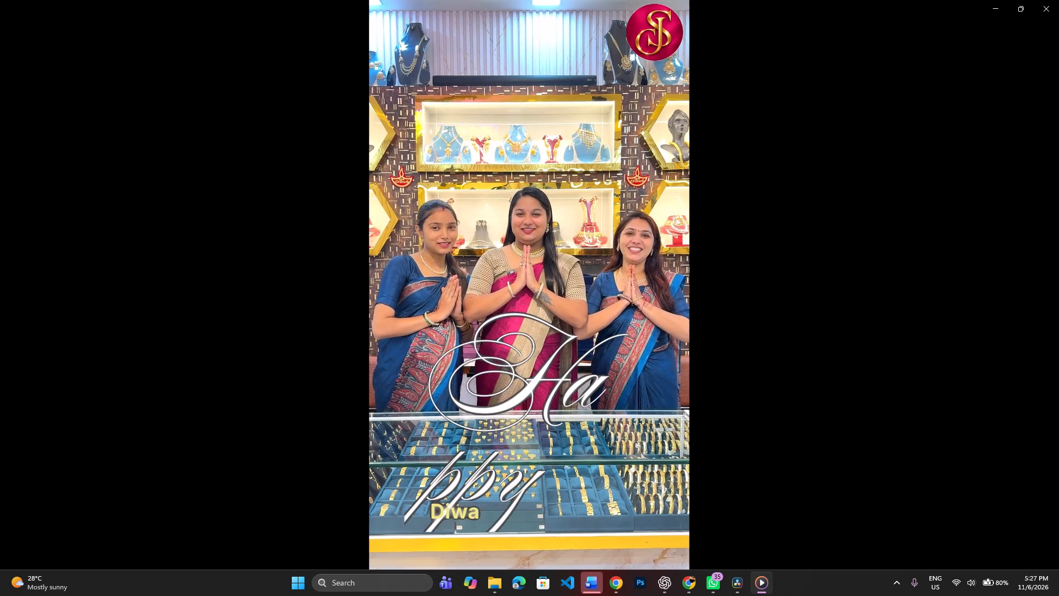
pyautogui.press('space')
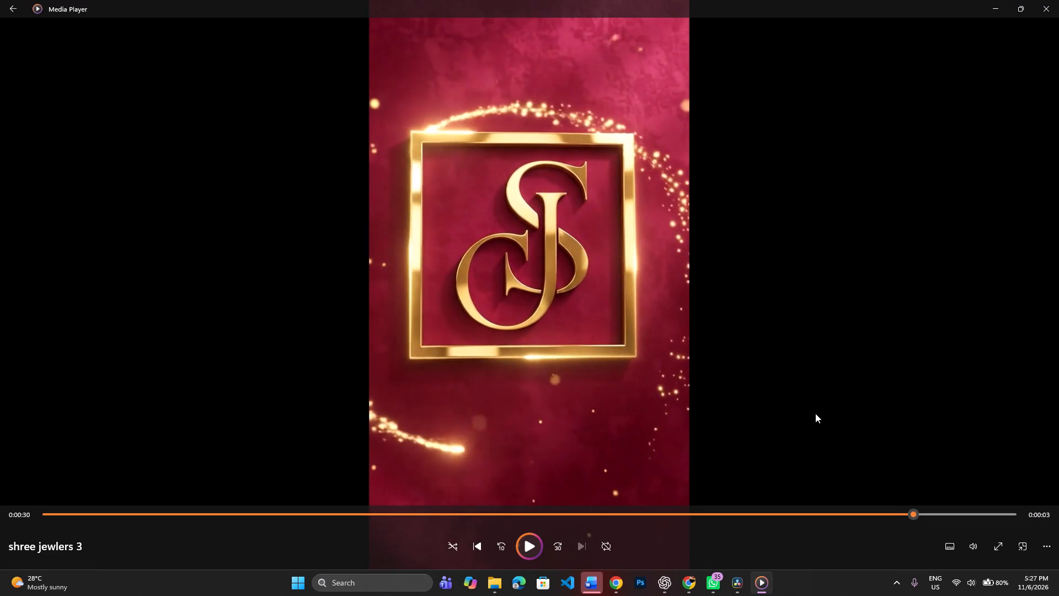
pyautogui.click(1001, 6)
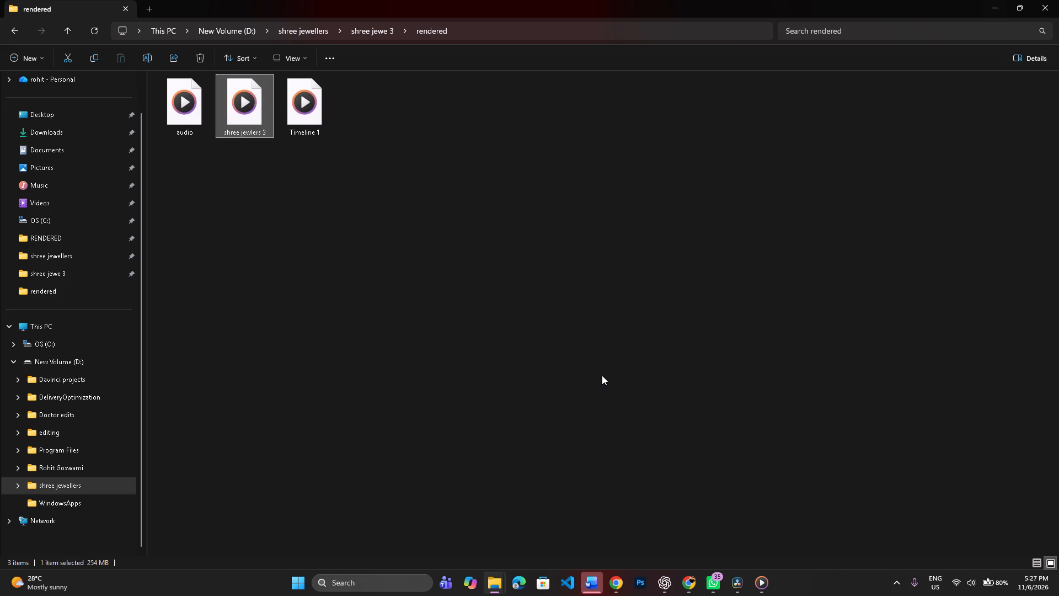
# Return to DaVinci Resolve and open the Naval 5 project from the doctor naval project library.
pyautogui.click(733, 582)
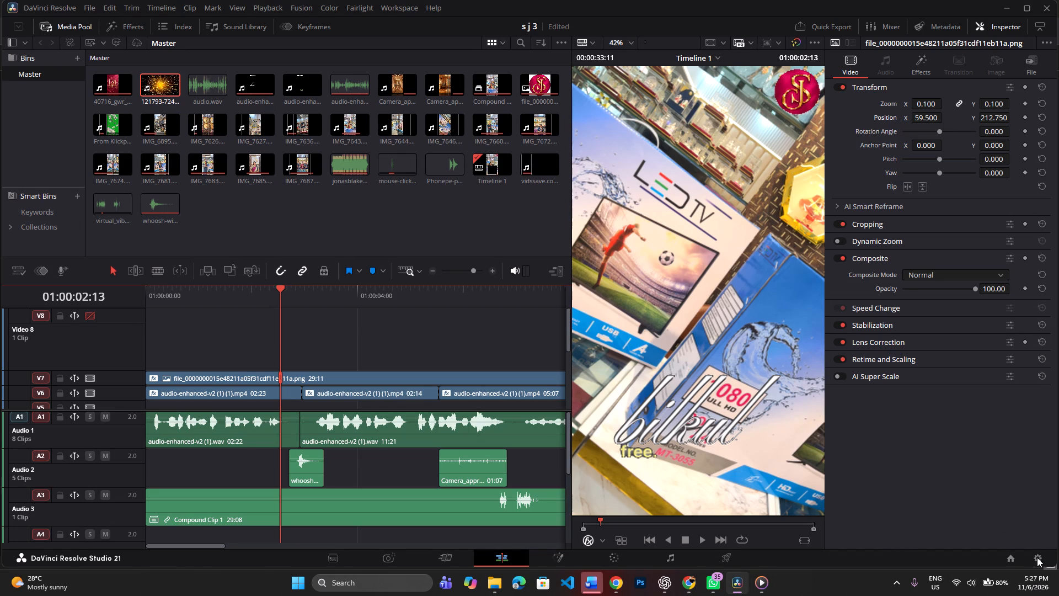
pyautogui.click(1012, 561)
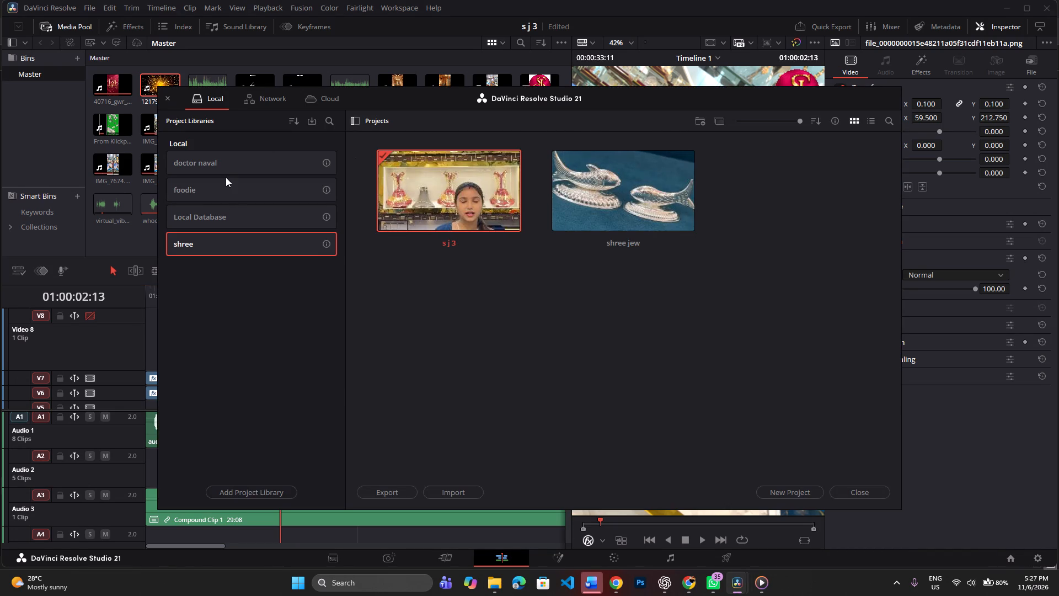
pyautogui.click(225, 171)
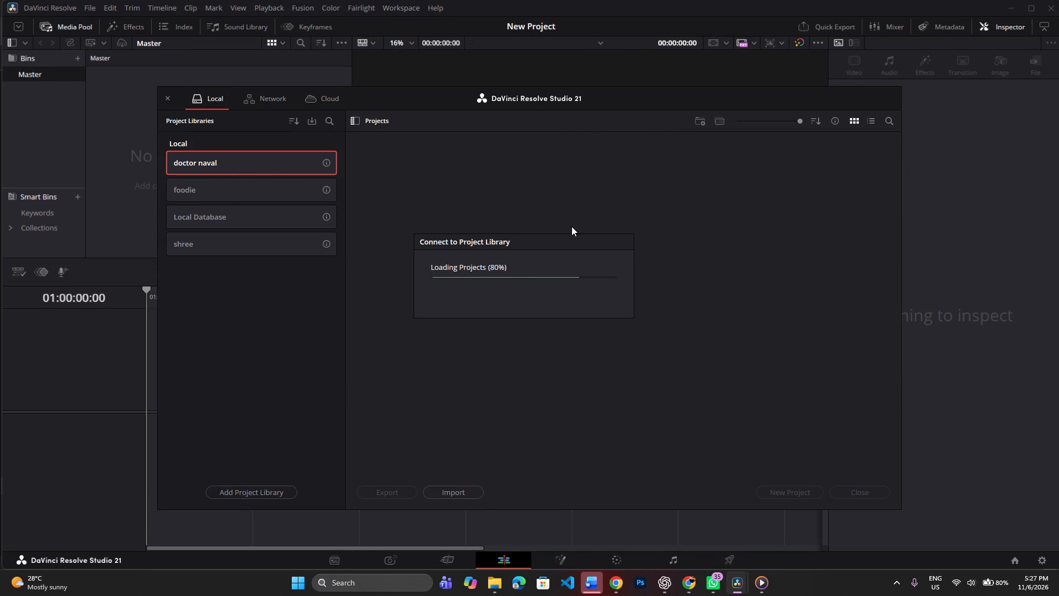
pyautogui.doubleClick(601, 216)
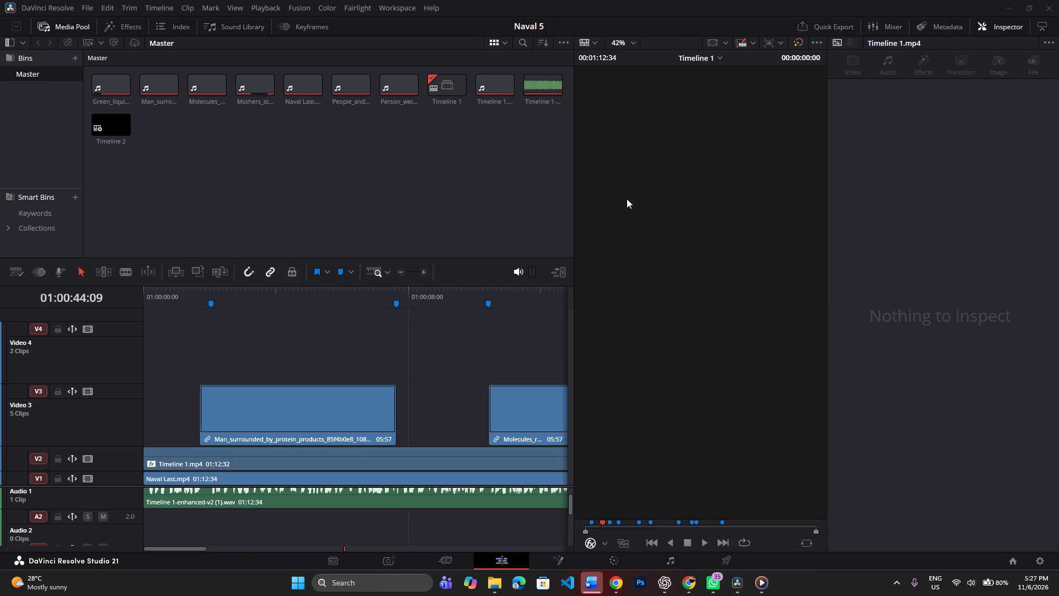
# Play the opening of Naval 5's timeline and change the timeline playback resolution.
pyautogui.moveTo(184, 302); pyautogui.dragTo(90, 349)
pyautogui.press('space')
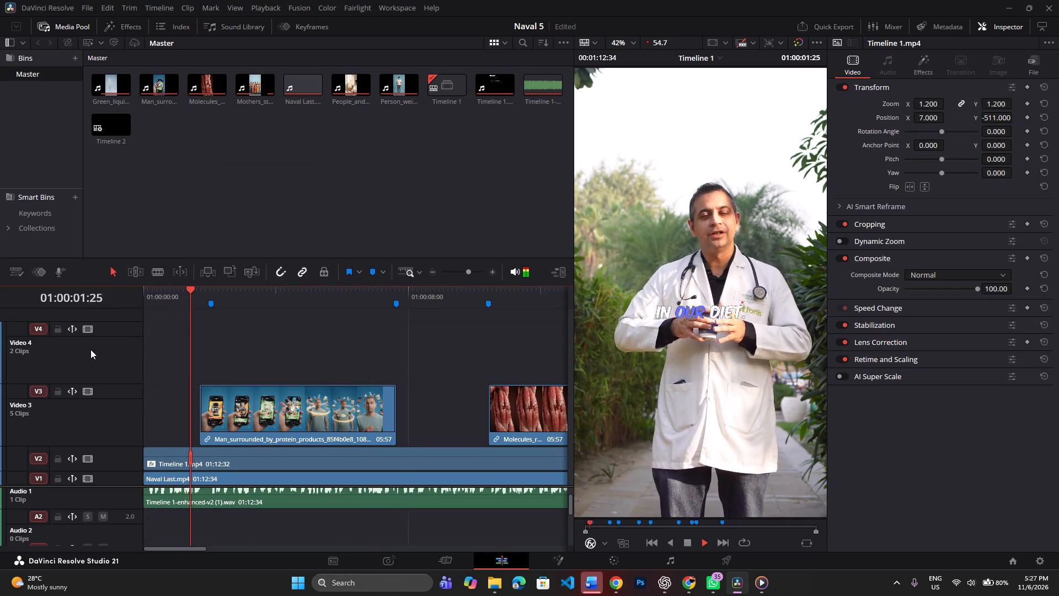
pyautogui.press('space')
pyautogui.click(263, 3)
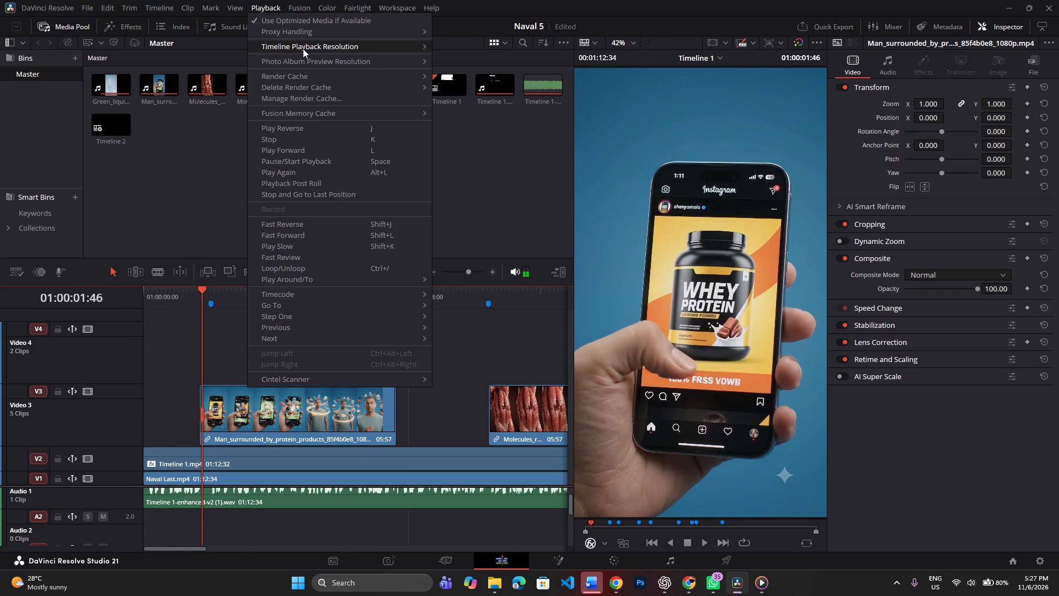
pyautogui.click(460, 61)
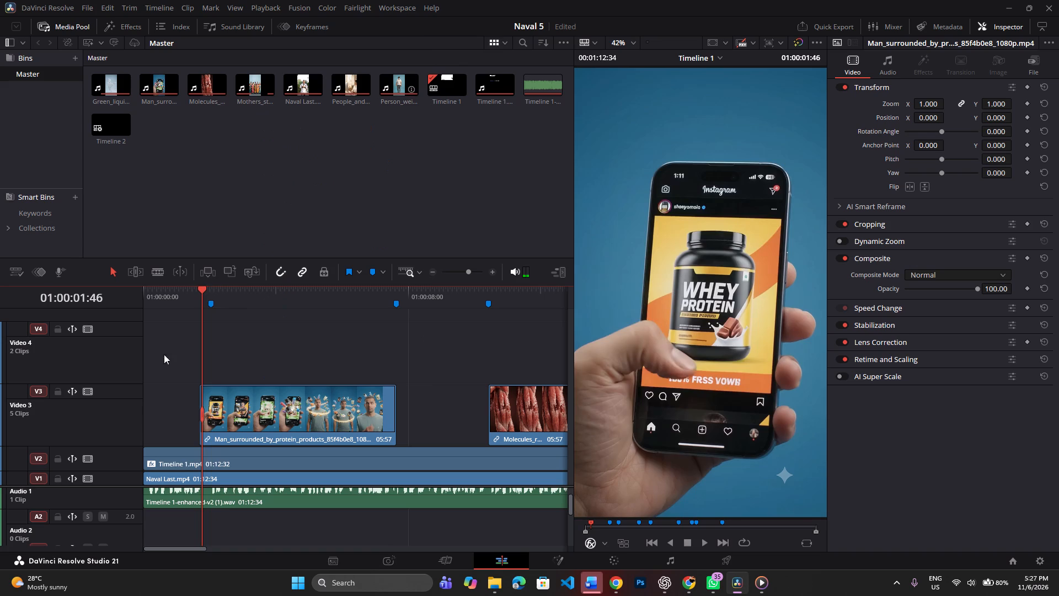
# Play the timeline and toggle dimming of the monitored audio.
pyautogui.press('space')
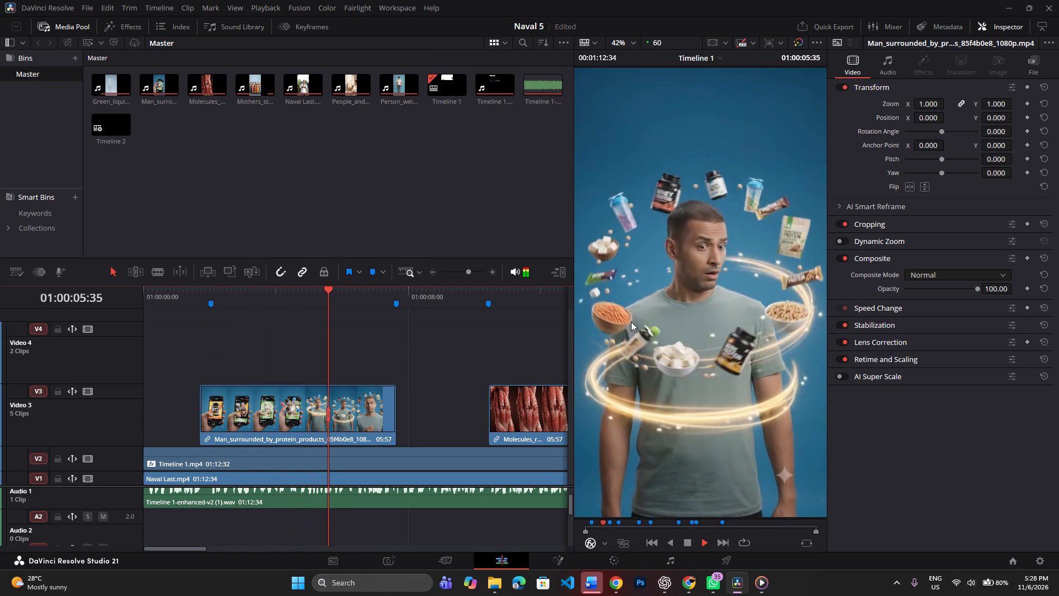
pyautogui.rightClick(518, 271)
pyautogui.click(502, 289)
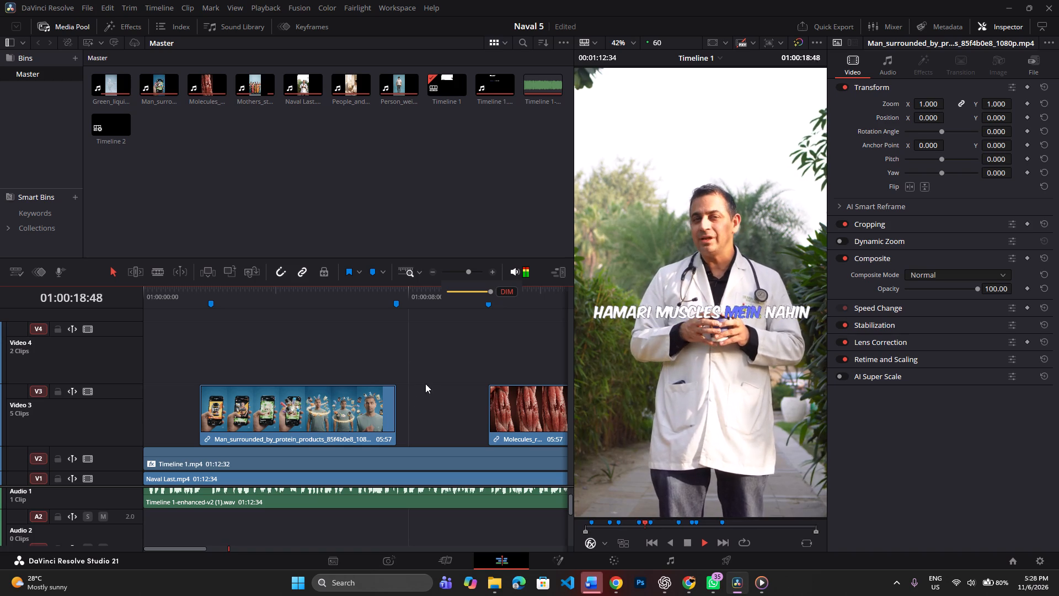
# Review the Naval 5 edit around the People_and_food protein clip on the Video 3 track, zooming the timeline out to show more clips.
pyautogui.hscroll(-1, 373, 301)
pyautogui.click(347, 300)
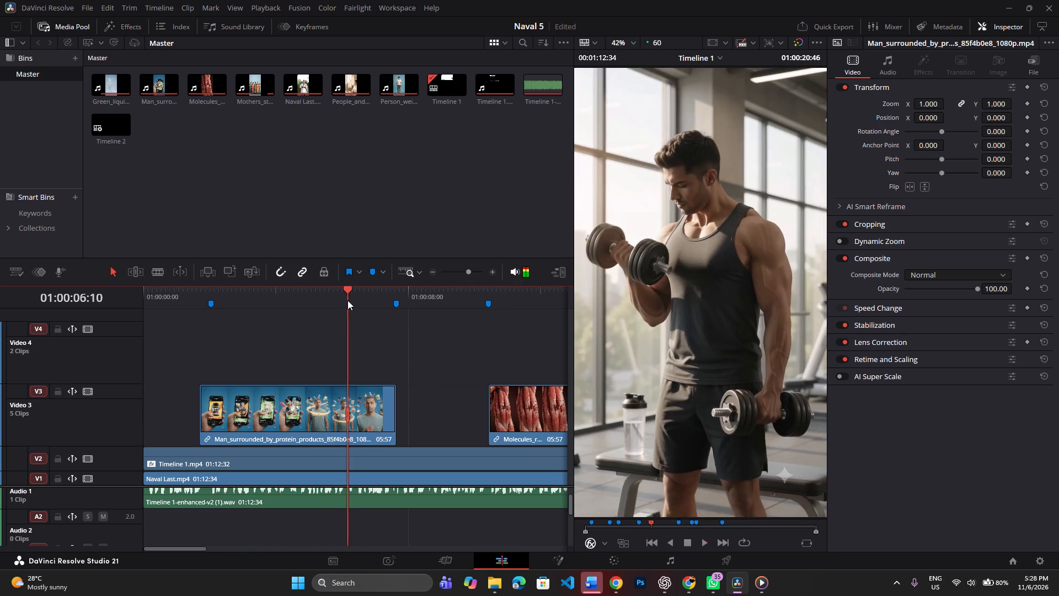
pyautogui.hscroll(-1, 400, 354)
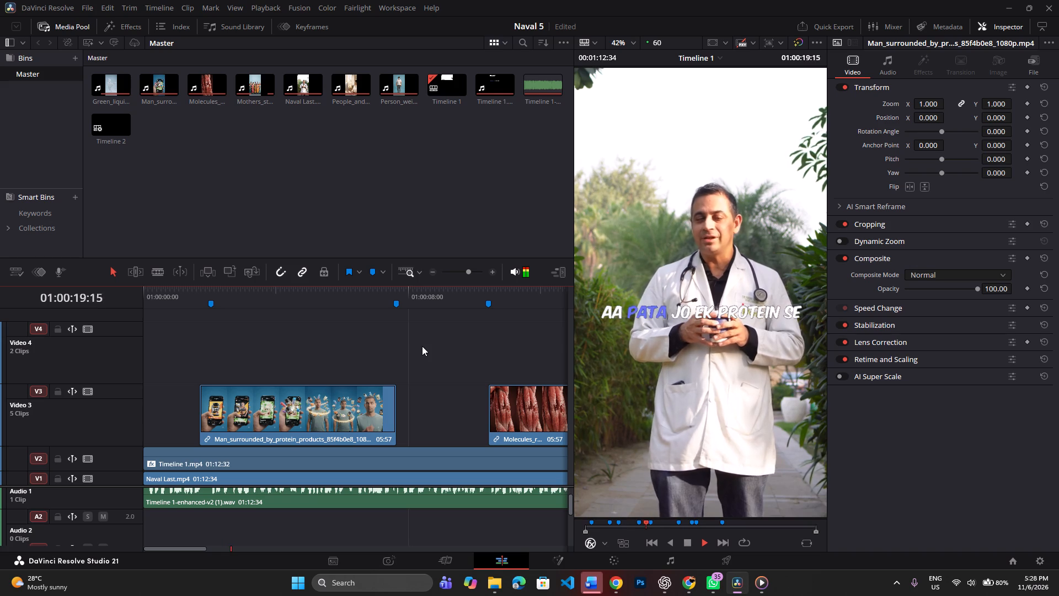
pyautogui.press('space')
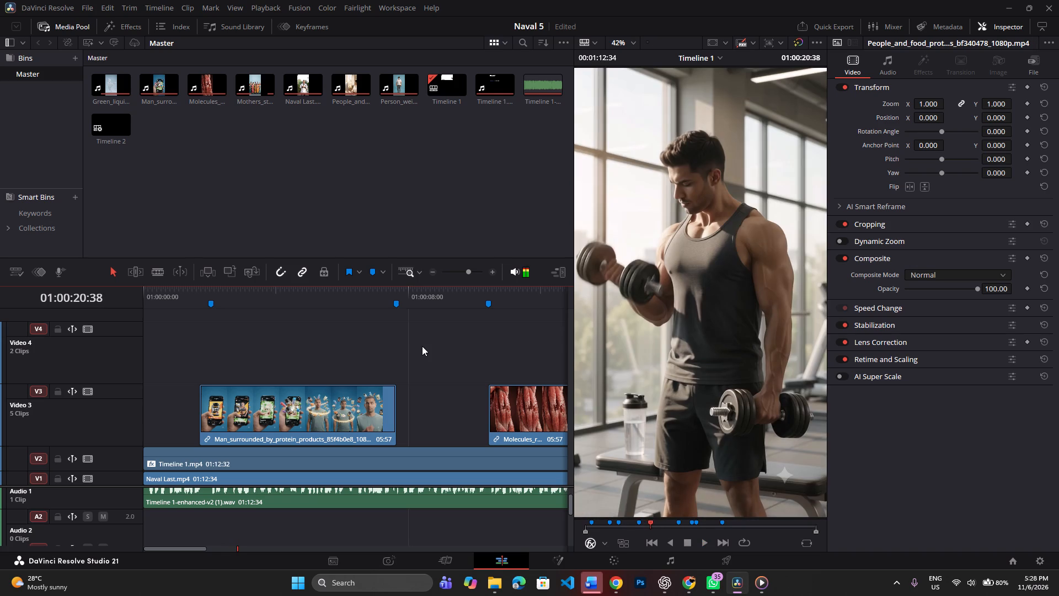
pyautogui.press('space')
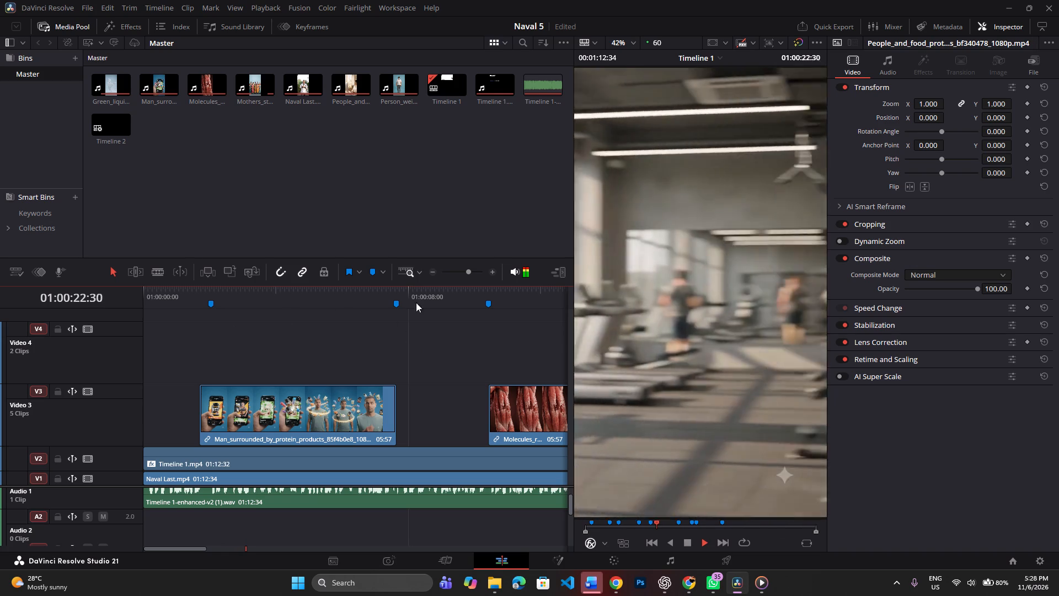
pyautogui.click(429, 274)
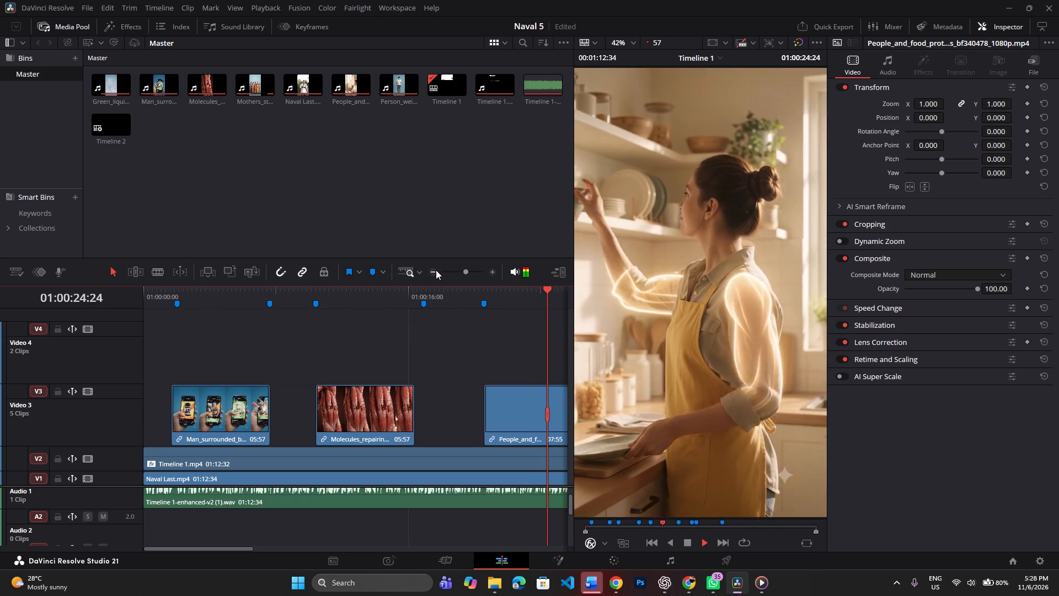
pyautogui.press('space')
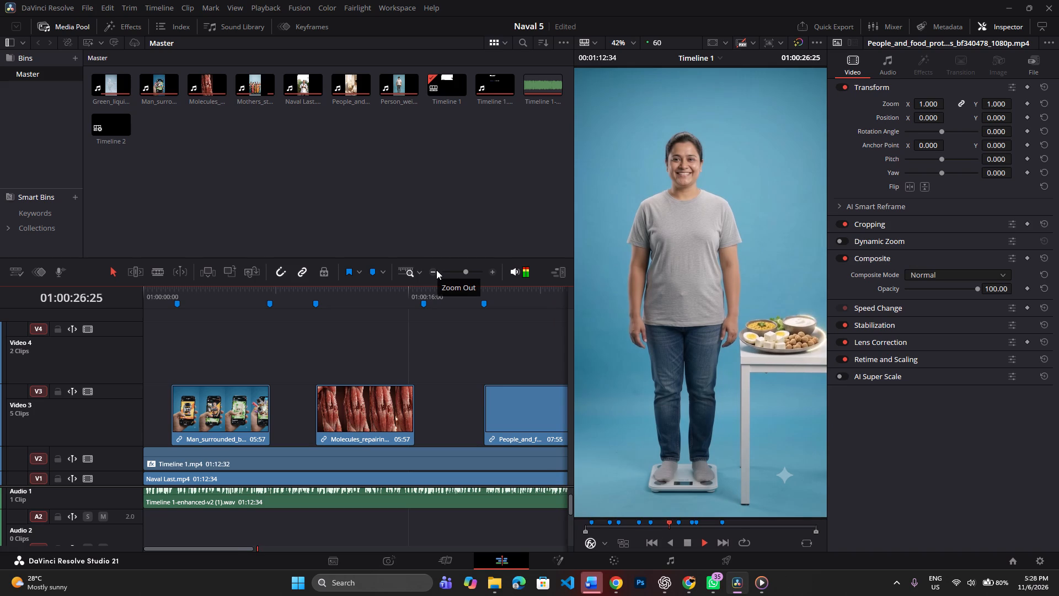
pyautogui.hscroll(-2, 450, 316)
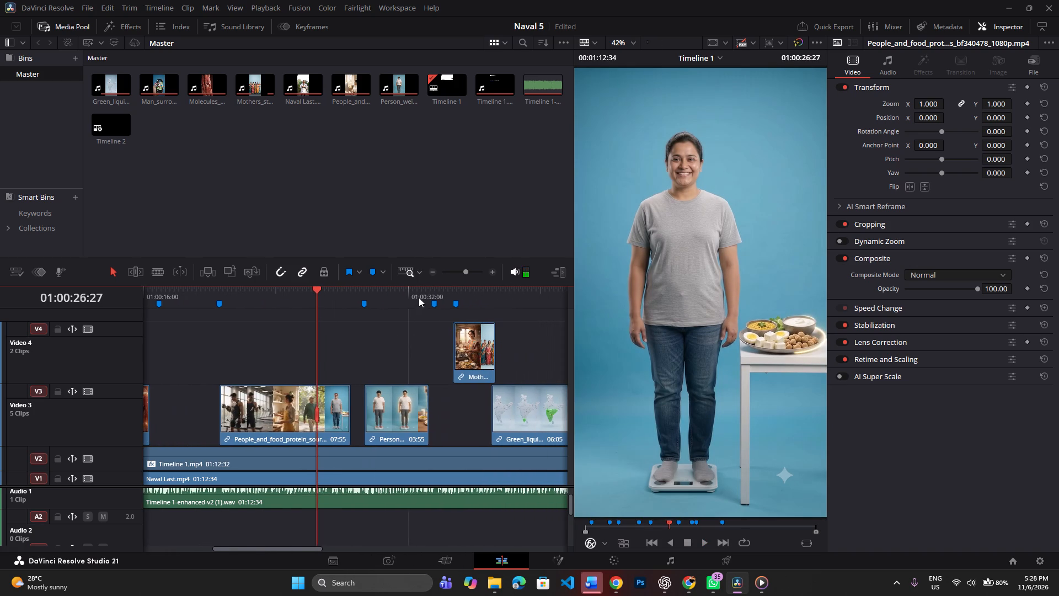
pyautogui.press('space')
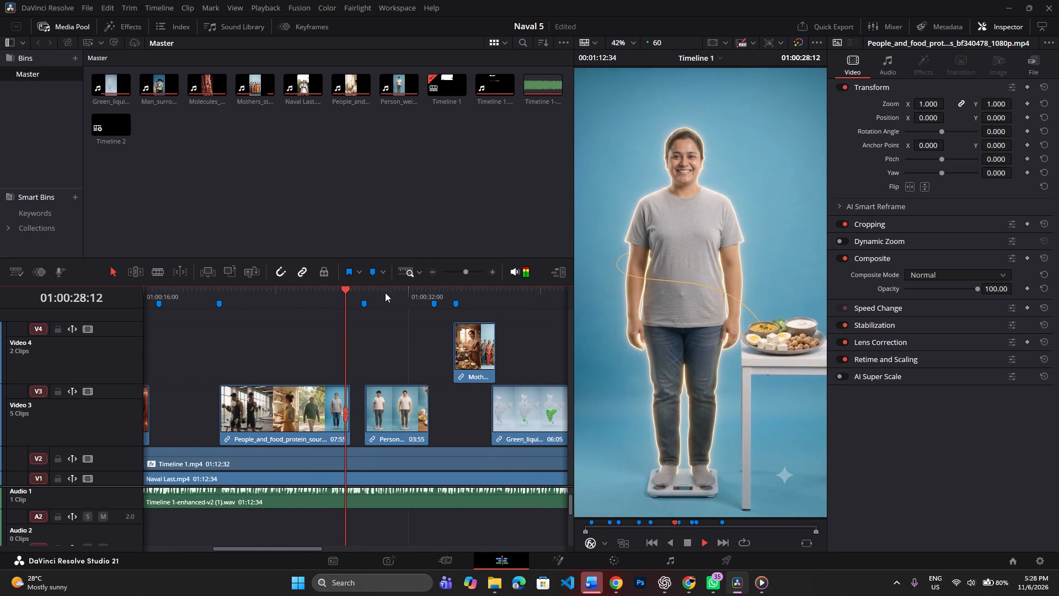
# Stop playback and enable Display Stacked Timelines in the timeline view options.
pyautogui.click(17, 270)
pyautogui.press('space')
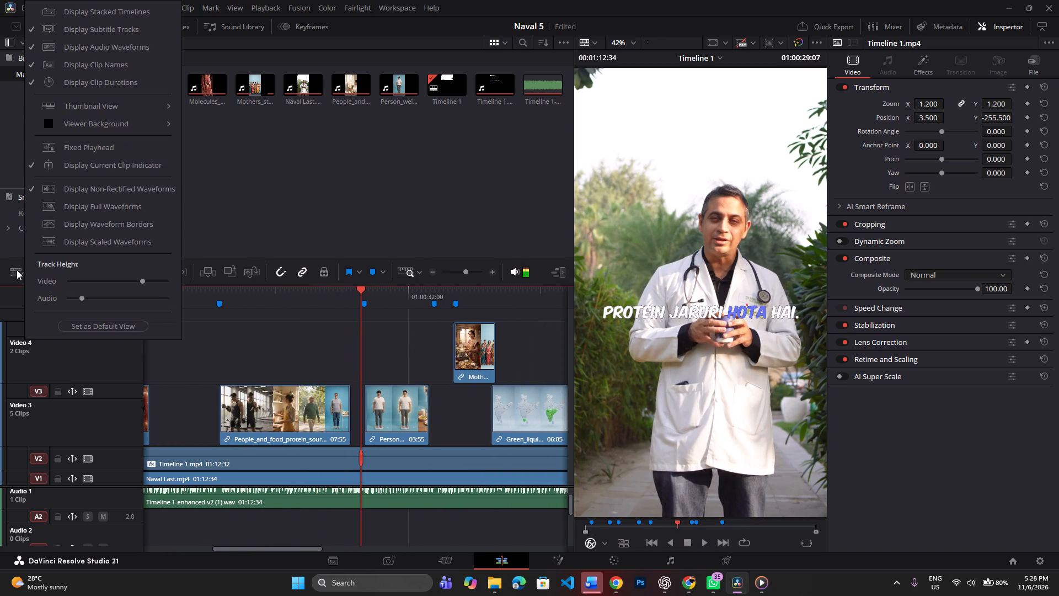
pyautogui.click(51, 13)
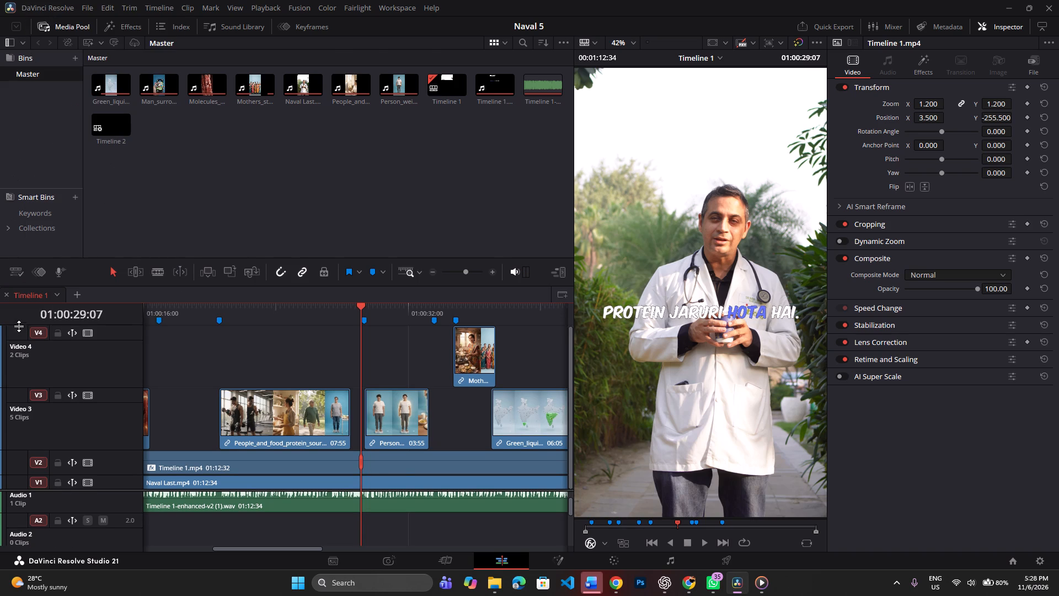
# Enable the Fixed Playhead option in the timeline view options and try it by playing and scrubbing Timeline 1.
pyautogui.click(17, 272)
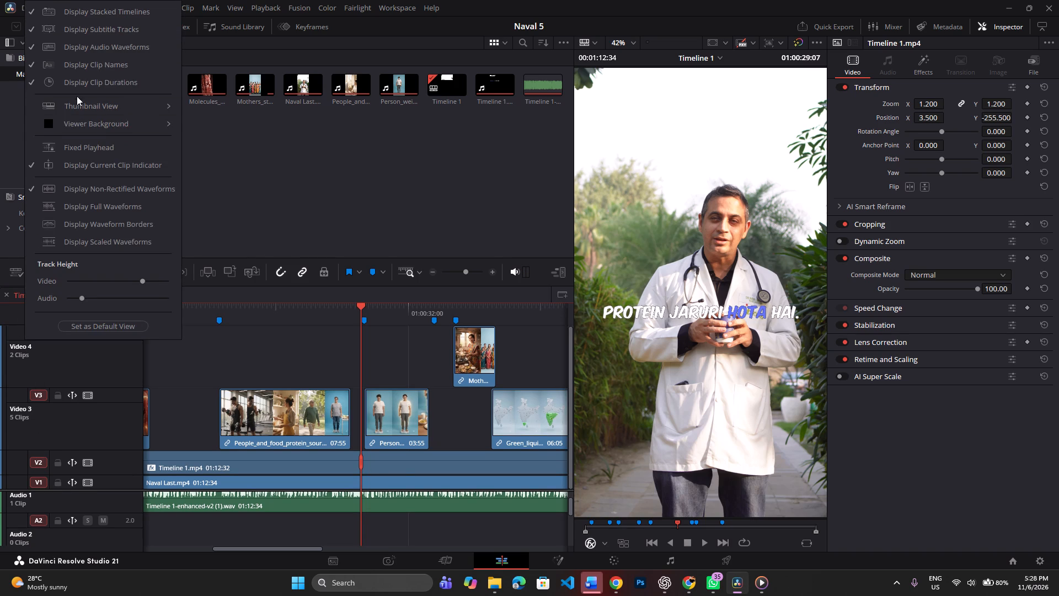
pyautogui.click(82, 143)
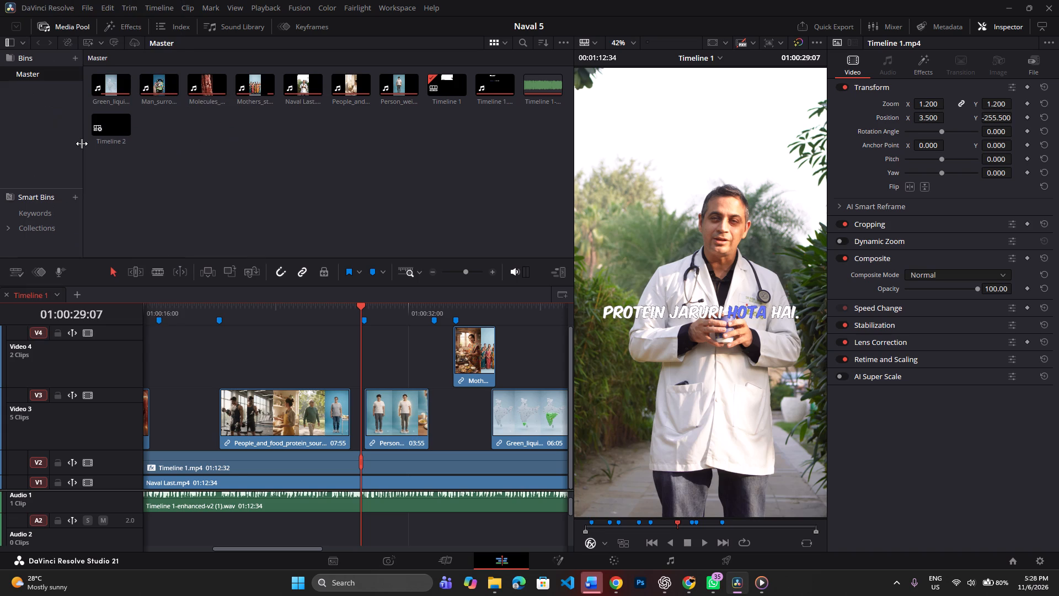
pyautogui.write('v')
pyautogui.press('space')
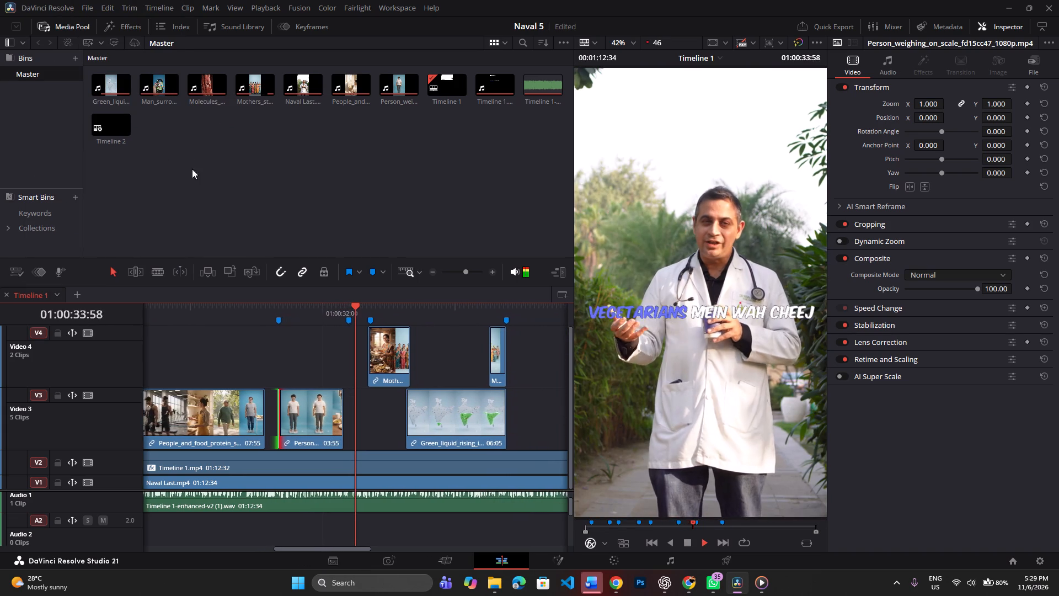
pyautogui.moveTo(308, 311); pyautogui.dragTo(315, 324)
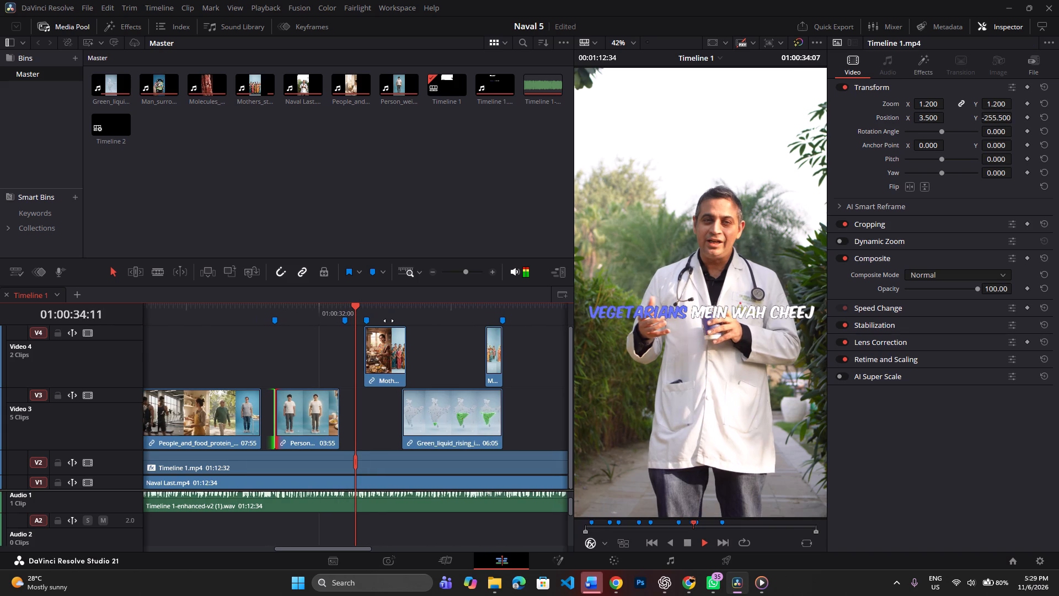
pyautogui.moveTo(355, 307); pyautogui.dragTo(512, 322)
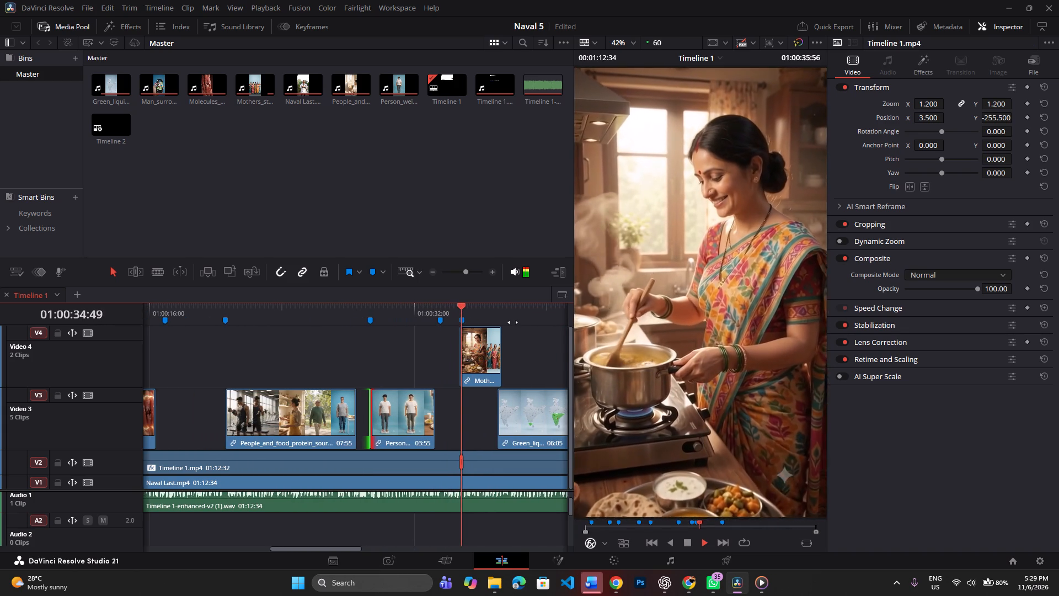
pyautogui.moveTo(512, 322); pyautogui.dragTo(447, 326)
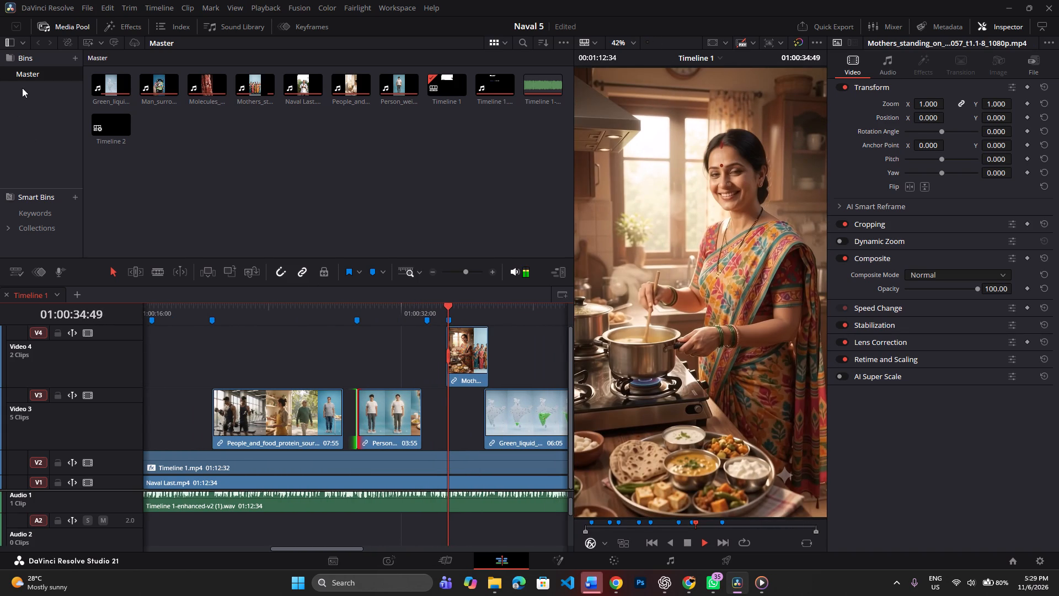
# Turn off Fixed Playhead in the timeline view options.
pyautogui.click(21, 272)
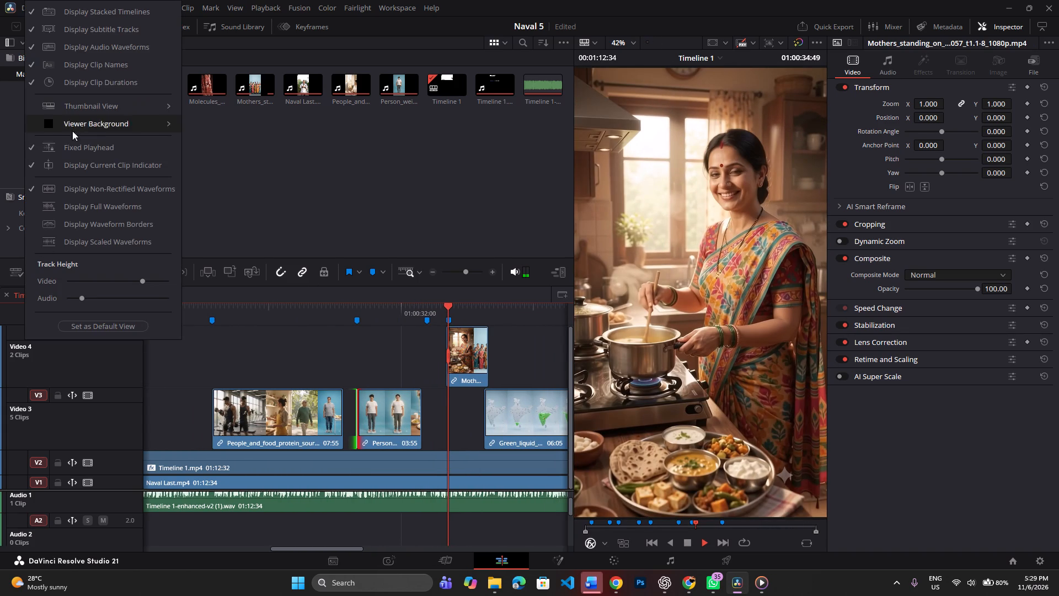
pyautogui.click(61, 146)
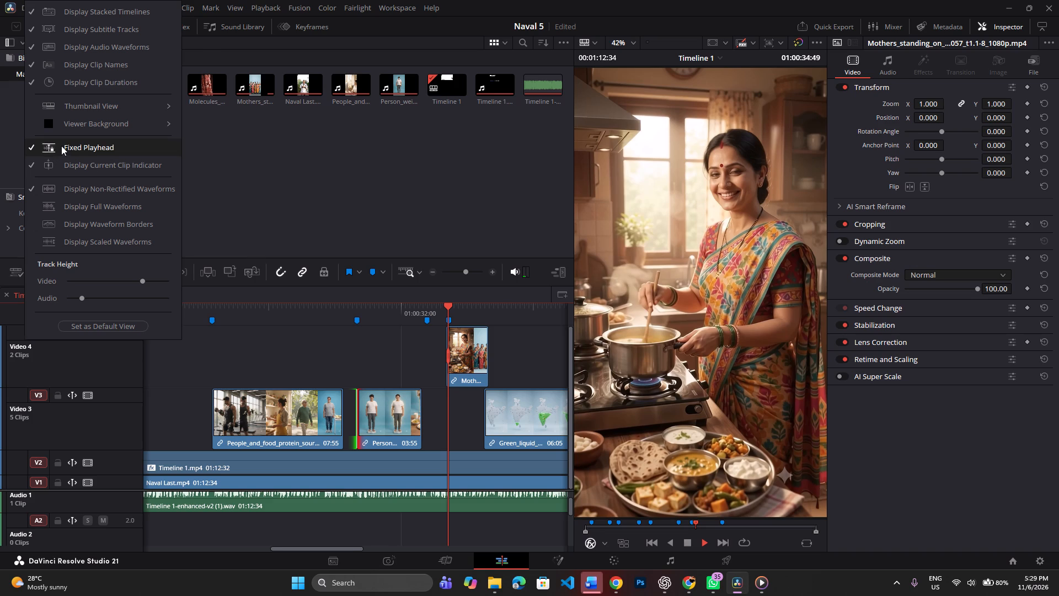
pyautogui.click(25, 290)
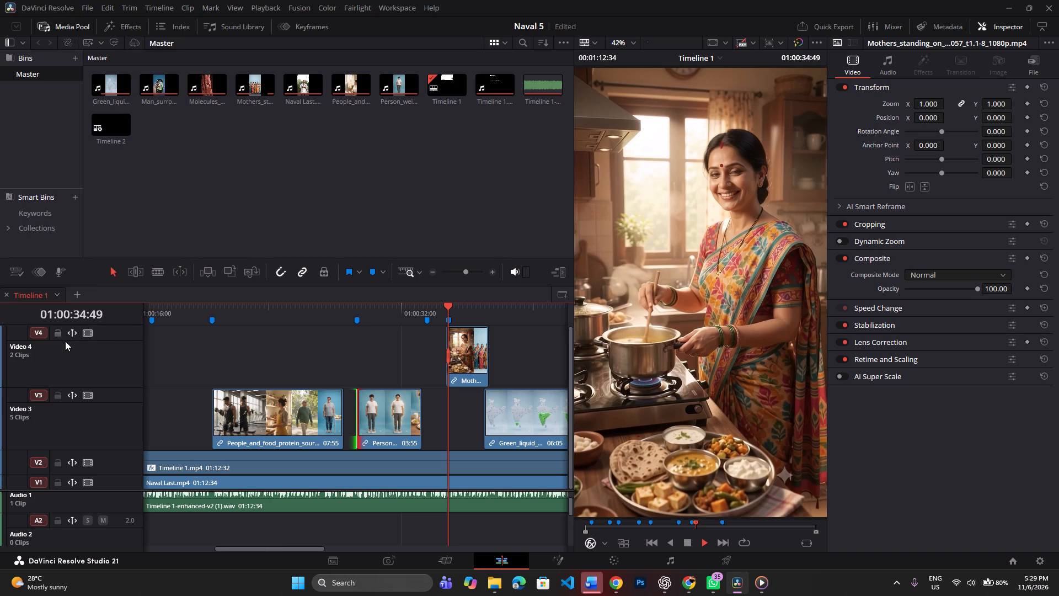
# Play on from the cooking clip on Video 4, trim its end back by just under a second and replay it.
pyautogui.press('space')
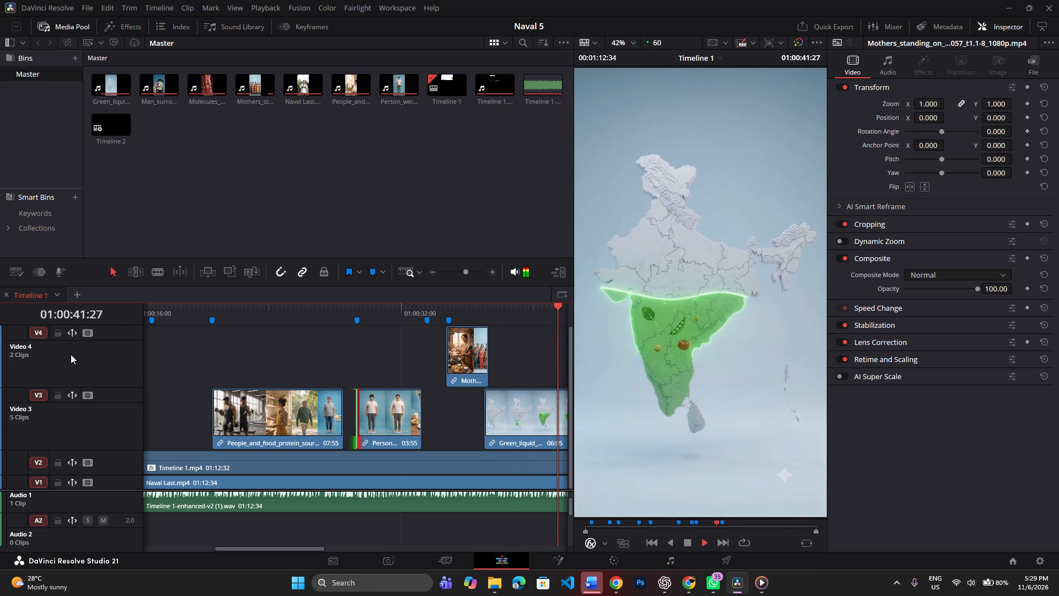
pyautogui.press('space')
pyautogui.moveTo(486, 348); pyautogui.dragTo(473, 360)
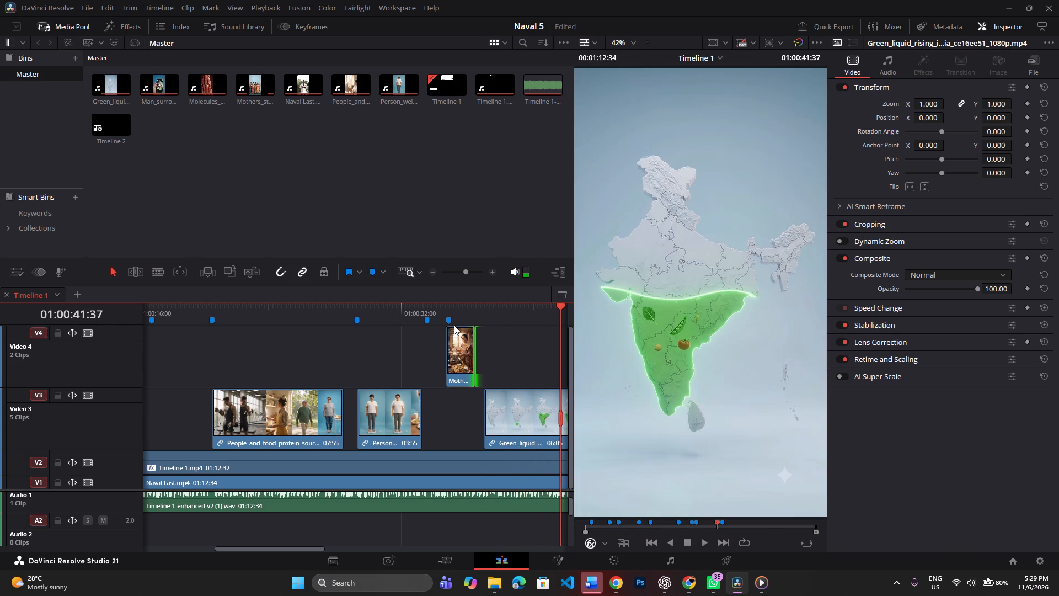
pyautogui.click(435, 308)
pyautogui.press('space')
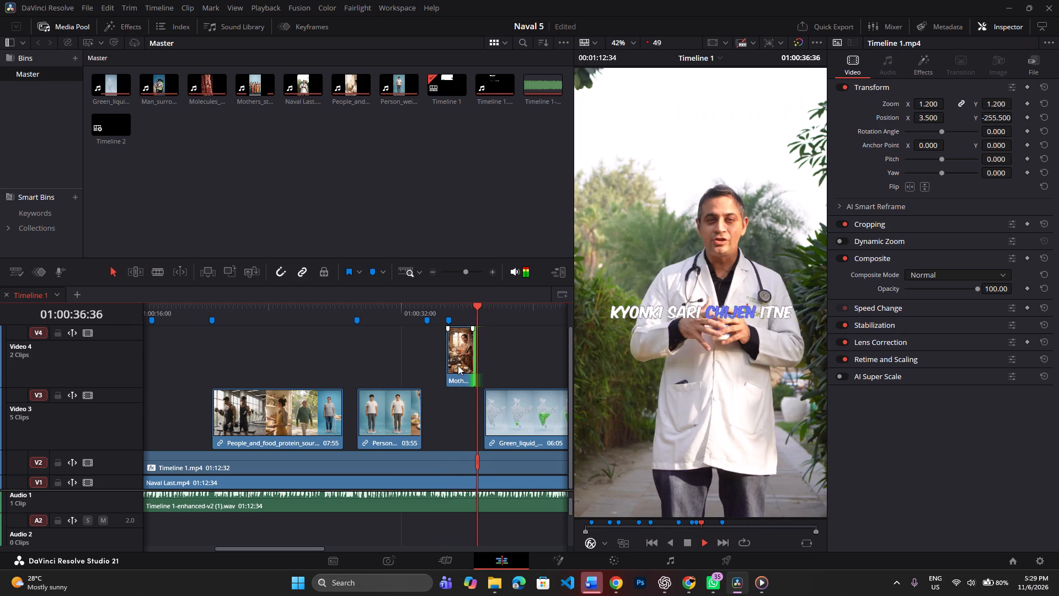
pyautogui.press('space')
pyautogui.press('space')
pyautogui.press('space')
# Move the cooking clip on Video 4 later to end where the Green_liquid clip starts, and play through the section.
pyautogui.moveTo(461, 365); pyautogui.dragTo(463, 365)
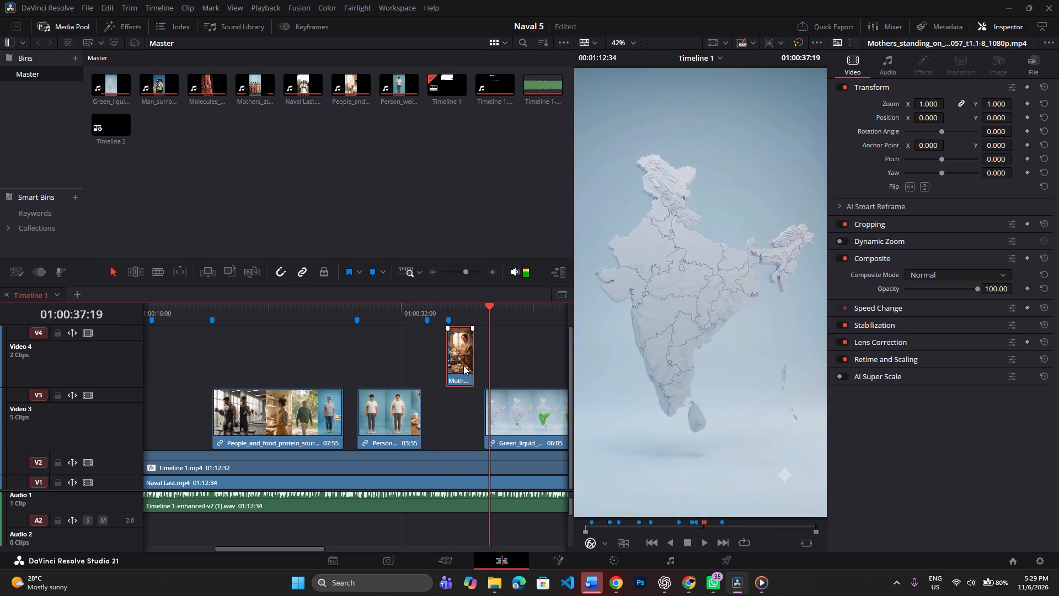
pyautogui.moveTo(463, 365); pyautogui.dragTo(469, 365)
pyautogui.click(447, 307)
pyautogui.press('space')
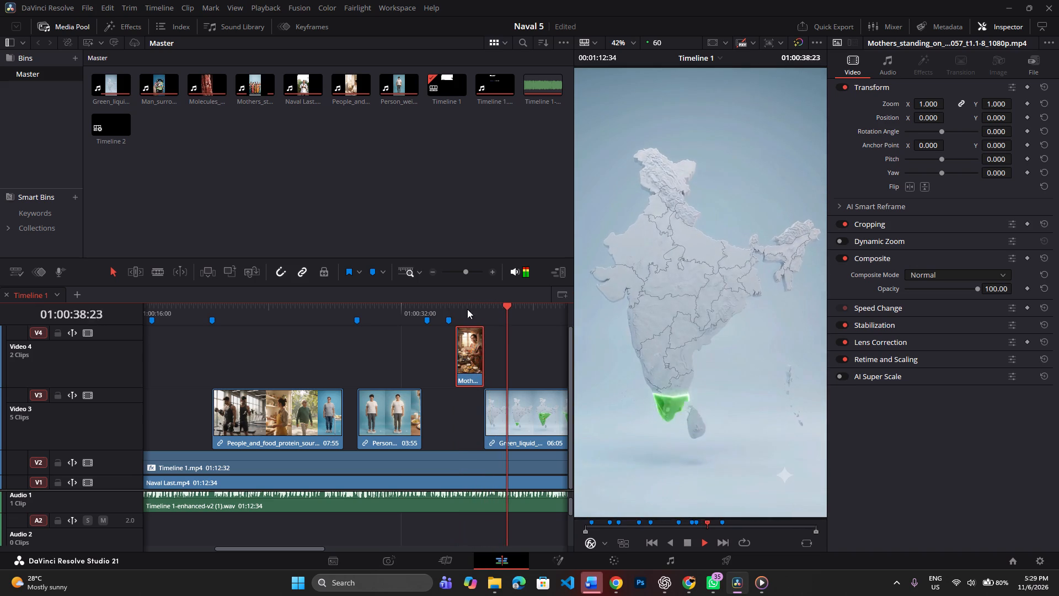
pyautogui.hscroll(-1, 476, 402)
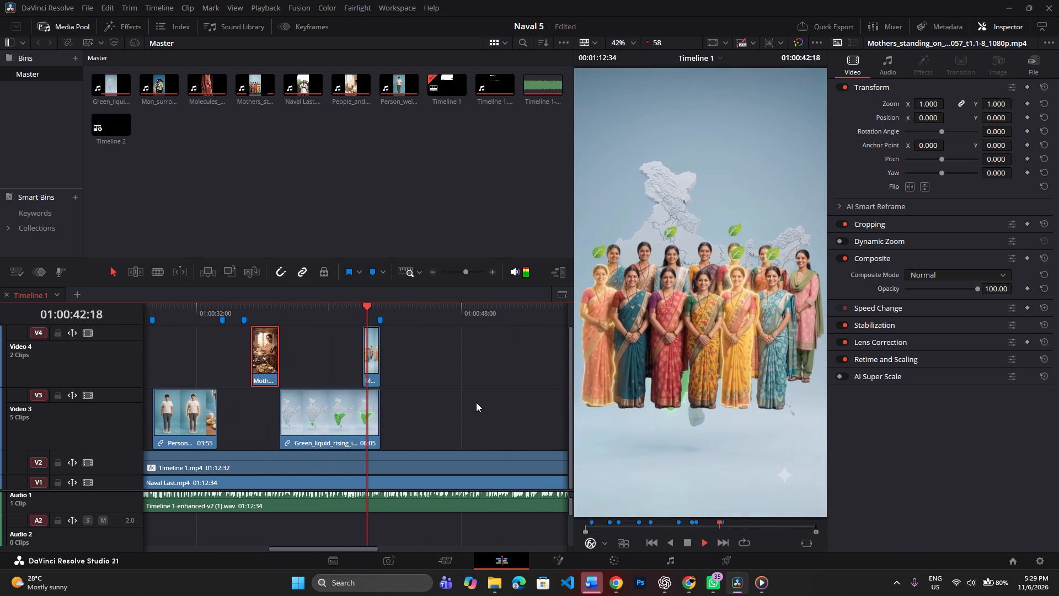
pyautogui.press('space')
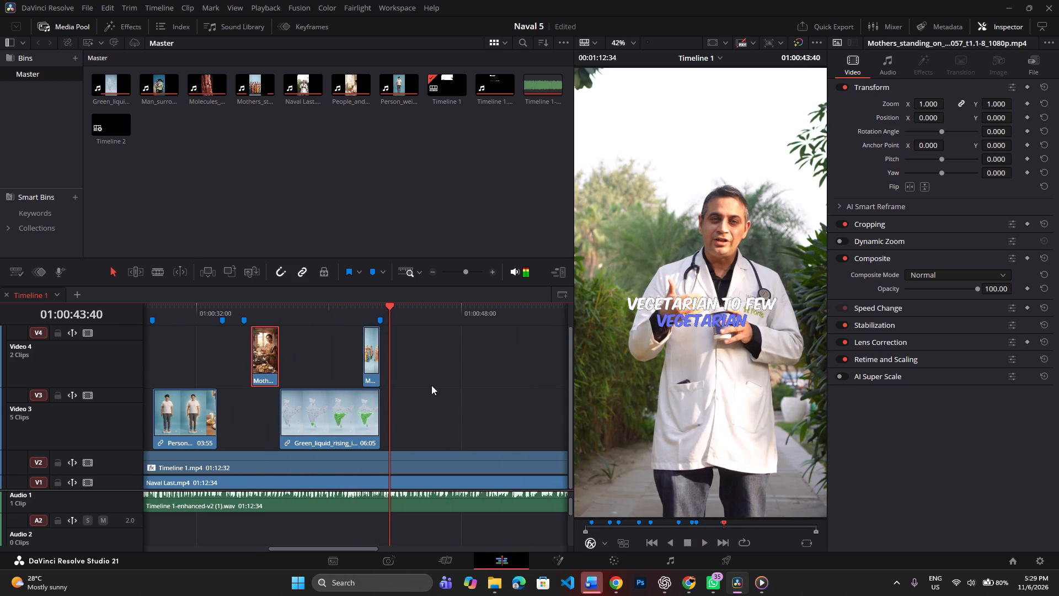
# Set the second Mothers_standing clip on Video 4 to zoom 0.820 and vertical position -93 over the India map.
pyautogui.click(373, 360)
pyautogui.click(367, 310)
pyautogui.click(367, 308)
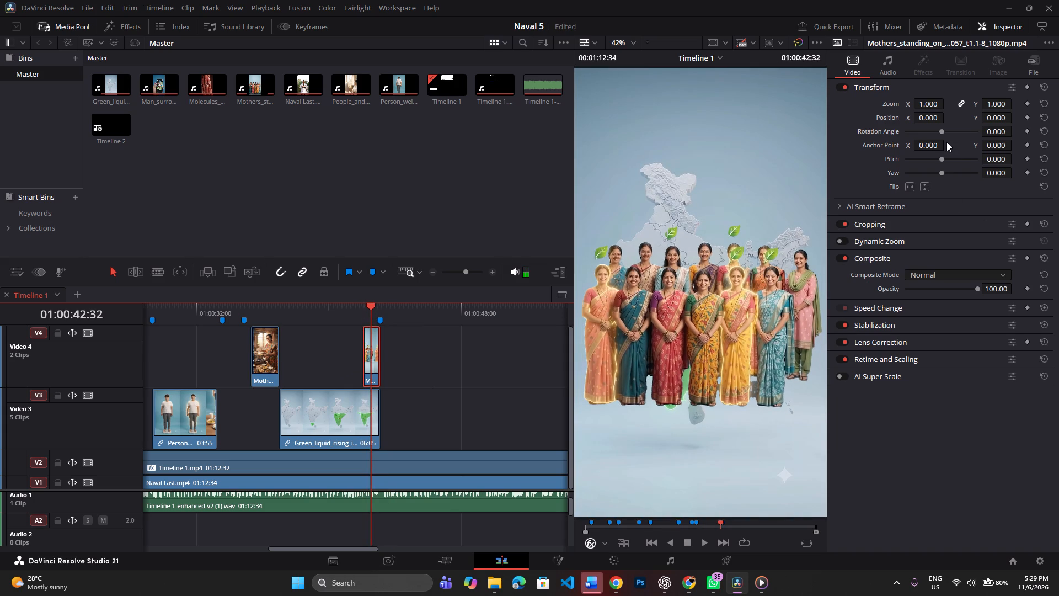
pyautogui.moveTo(934, 103); pyautogui.dragTo(924, 118)
pyautogui.moveTo(999, 117); pyautogui.dragTo(986, 132)
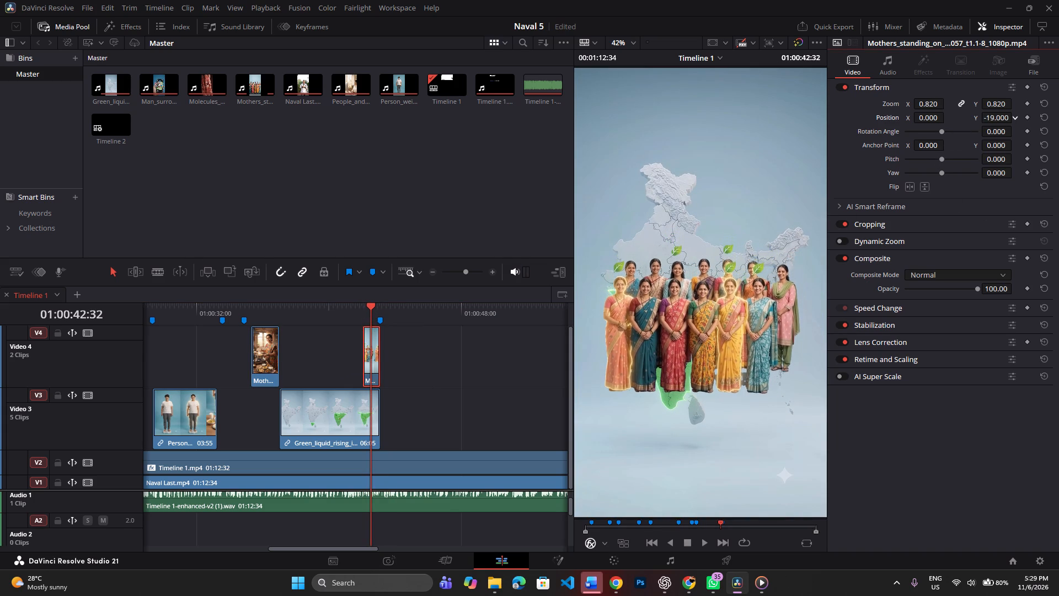
pyautogui.moveTo(986, 132); pyautogui.dragTo(950, 152)
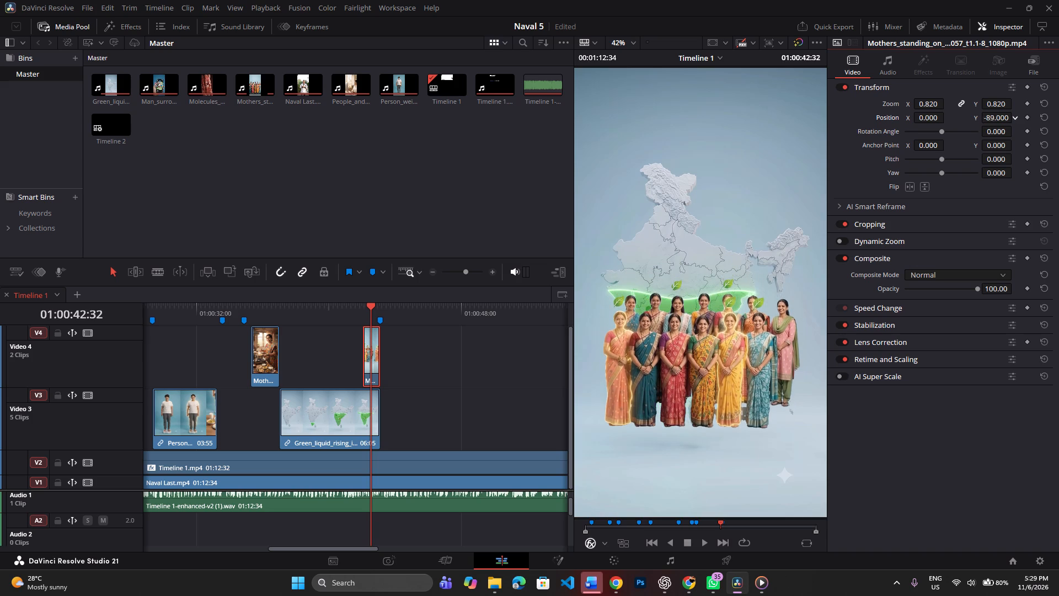
pyautogui.moveTo(950, 152); pyautogui.dragTo(948, 155)
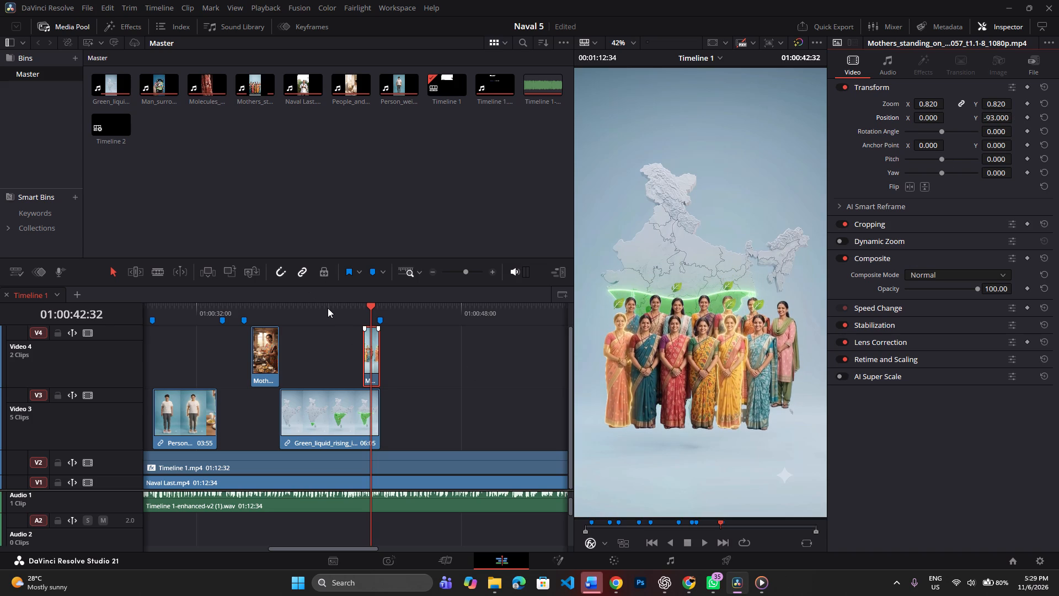
# Play back the resized group-of-women clip over the India map through to the cut to the doctor.
pyautogui.click(328, 308)
pyautogui.press('space')
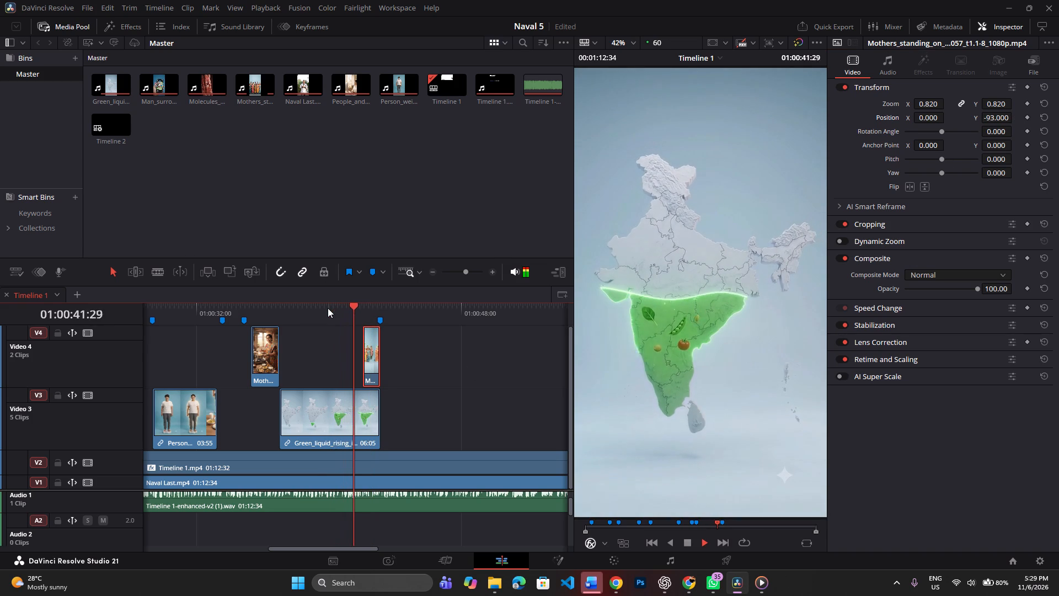
pyautogui.press('space')
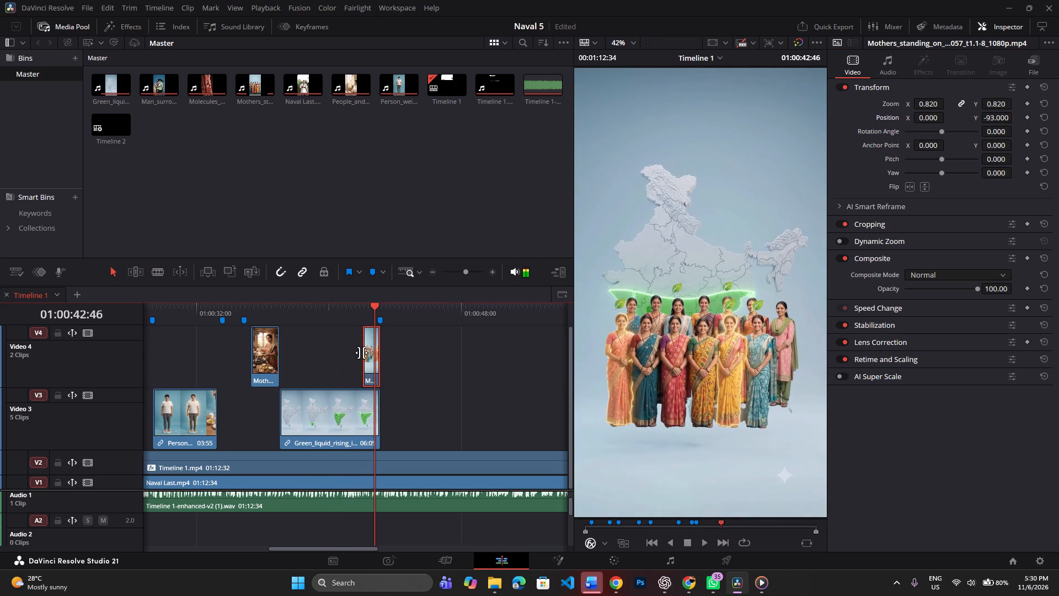
pyautogui.click(357, 307)
pyautogui.press('space')
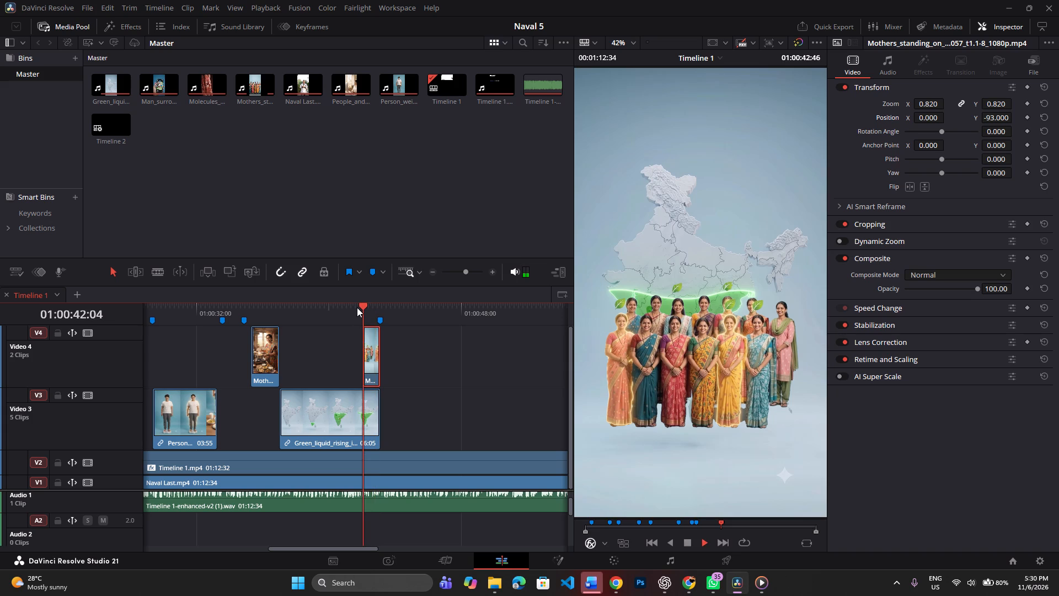
pyautogui.press('space')
pyautogui.press('space')
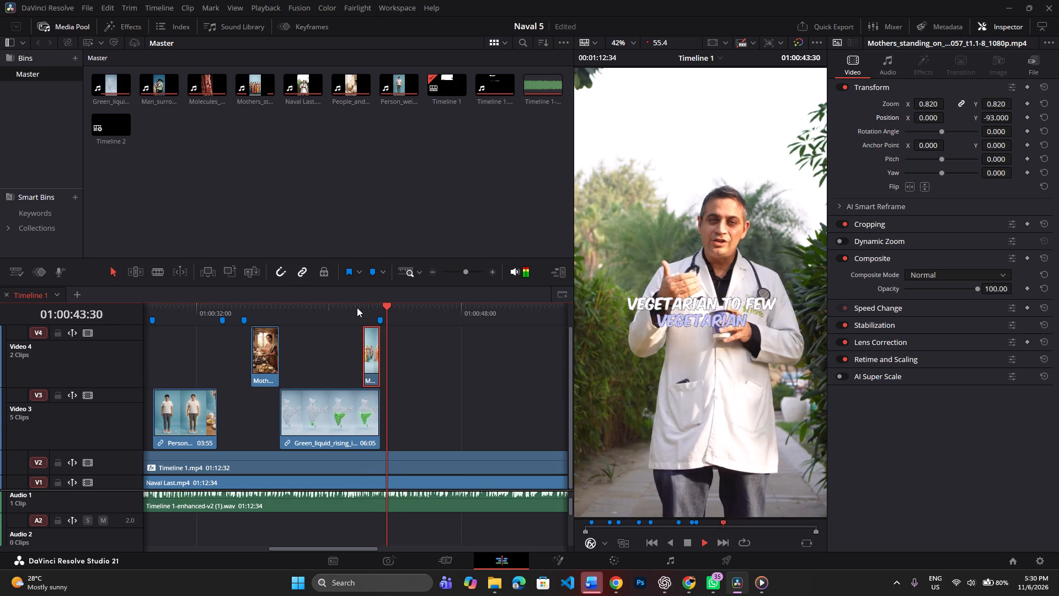
pyautogui.press('space')
pyautogui.hscroll(-2, 357, 307)
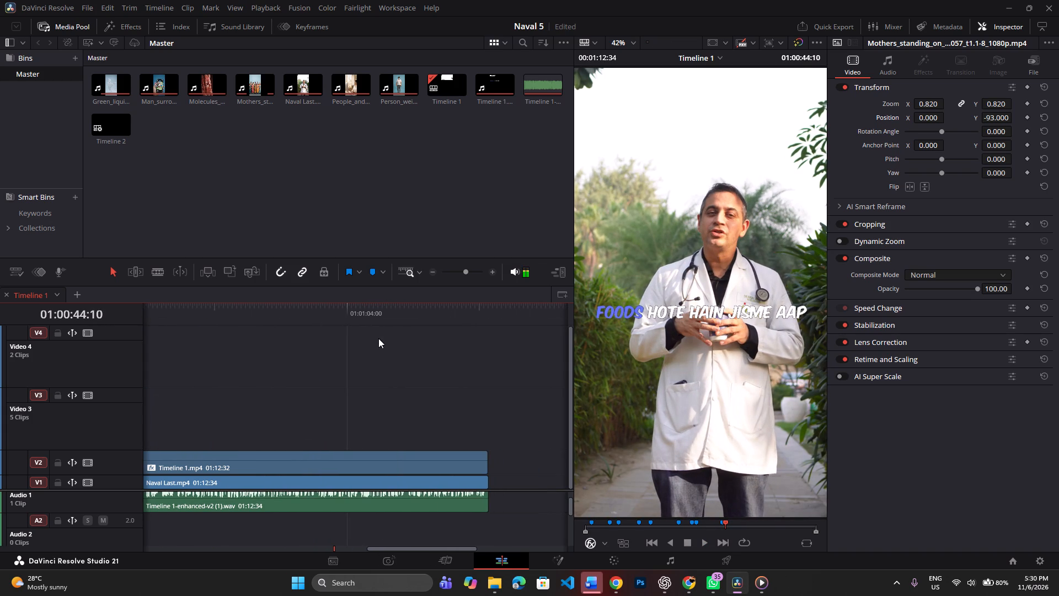
pyautogui.hscroll(3, 378, 338)
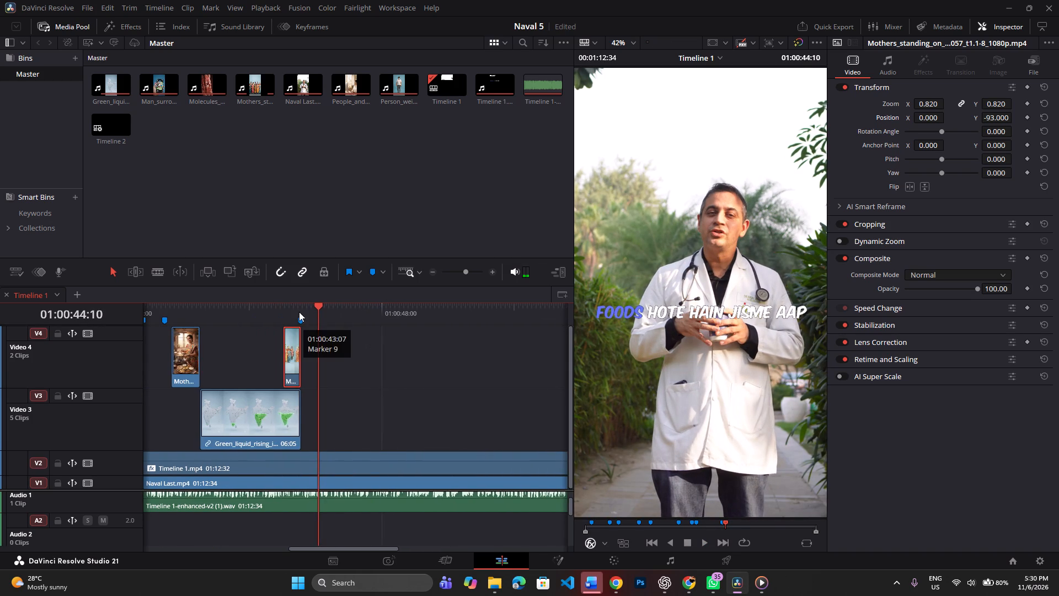
pyautogui.click(309, 306)
pyautogui.press('space')
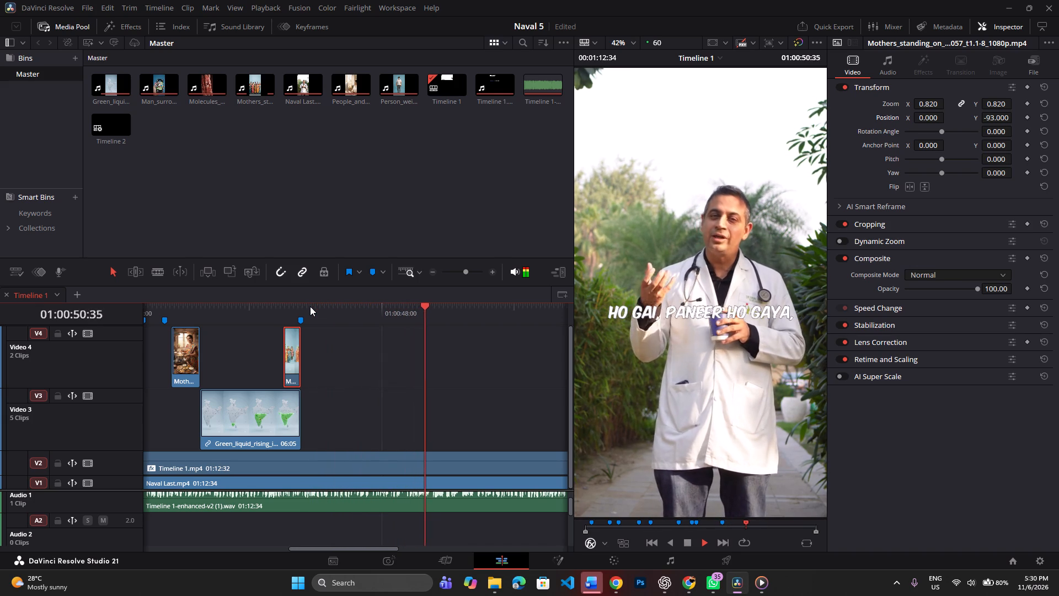
pyautogui.click(314, 311)
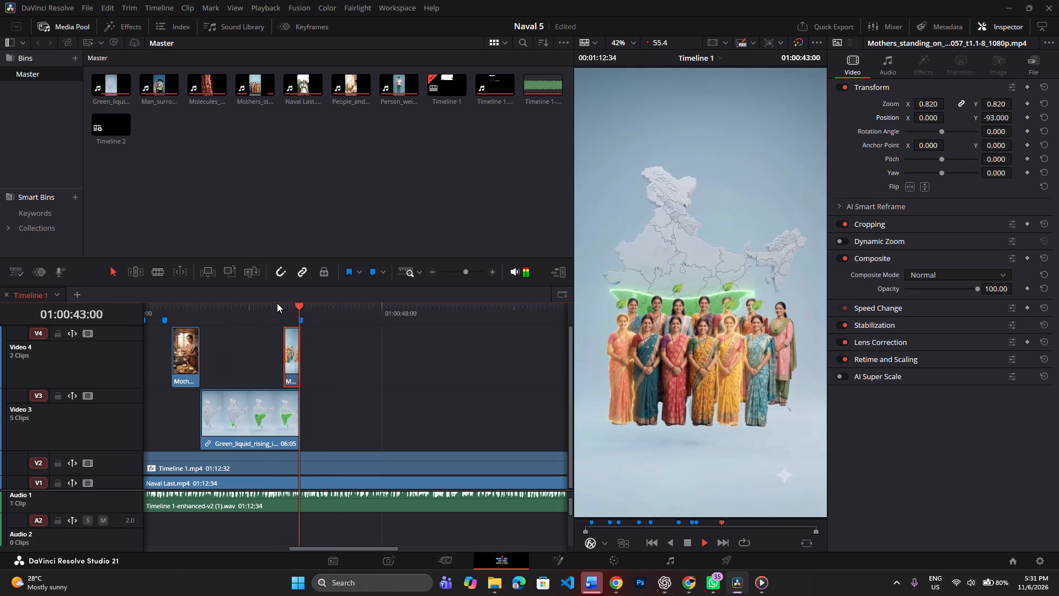
pyautogui.press('space')
pyautogui.click(292, 366)
pyautogui.press('space')
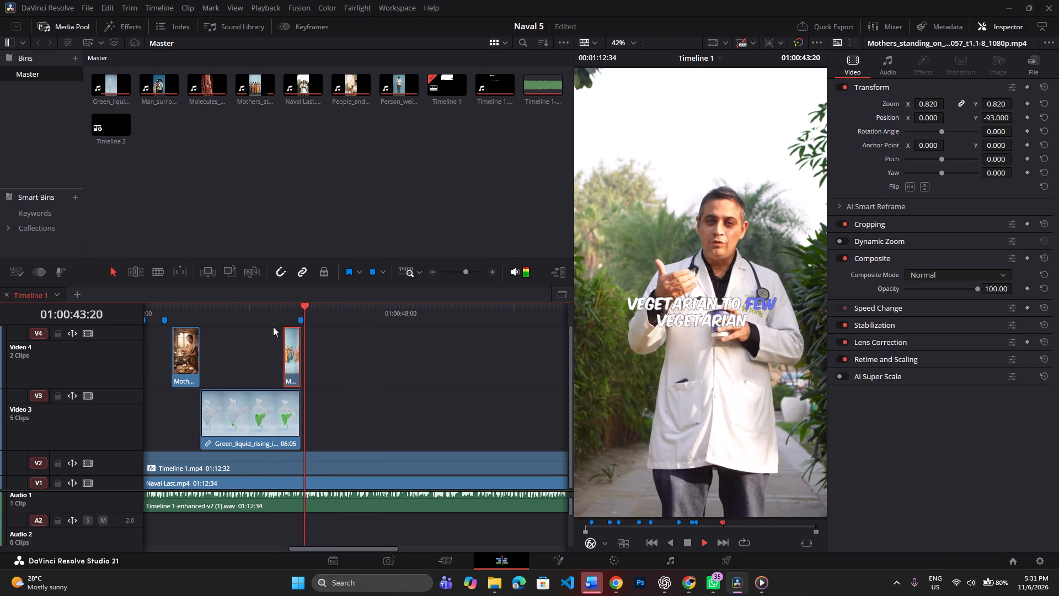
pyautogui.click(286, 313)
pyautogui.press('space')
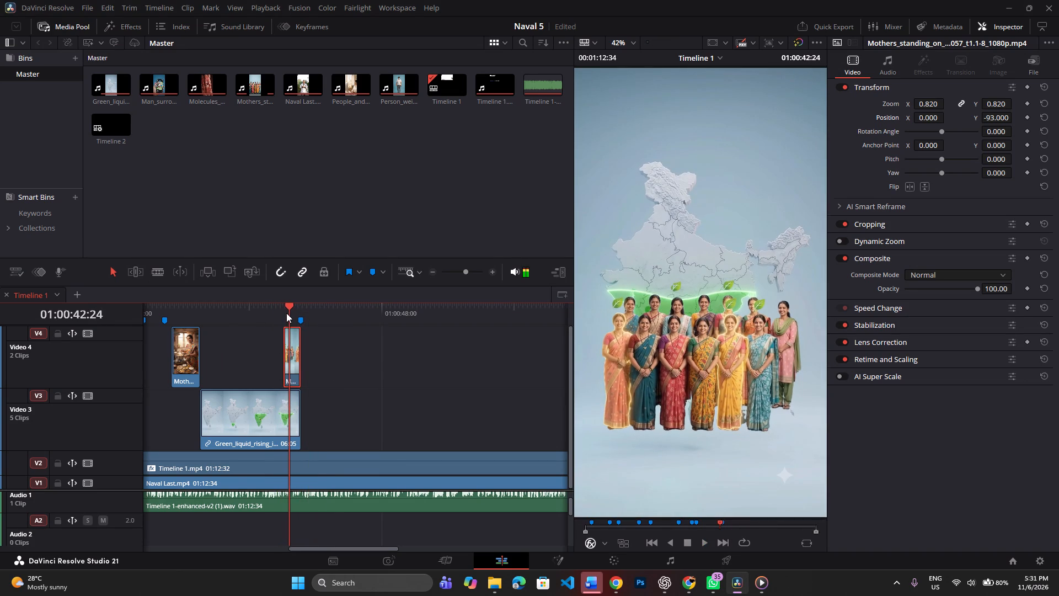
pyautogui.press('space')
pyautogui.press('space')
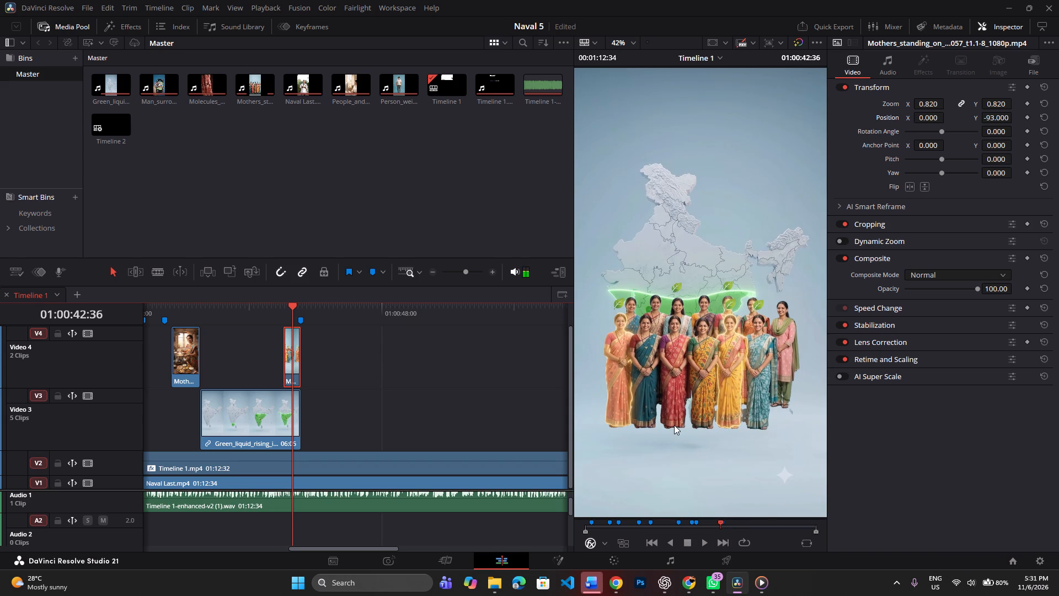
# Switch the viewer to full screen and play Timeline 1 from its beginning.
pyautogui.hotkey('ctrl', 'f')
pyautogui.press('space')
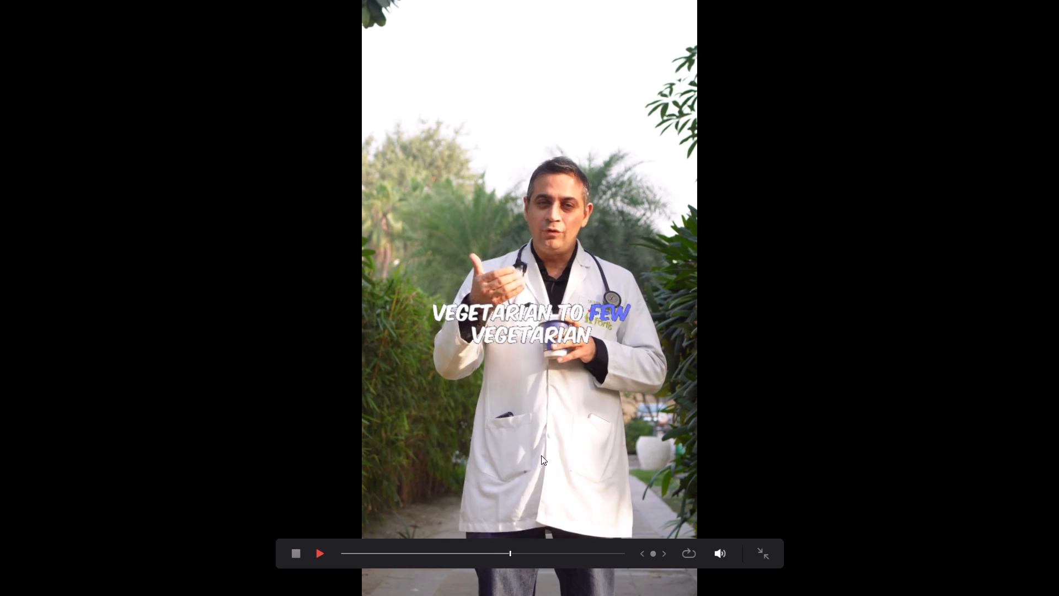
pyautogui.press('space')
pyautogui.moveTo(415, 550); pyautogui.dragTo(242, 595)
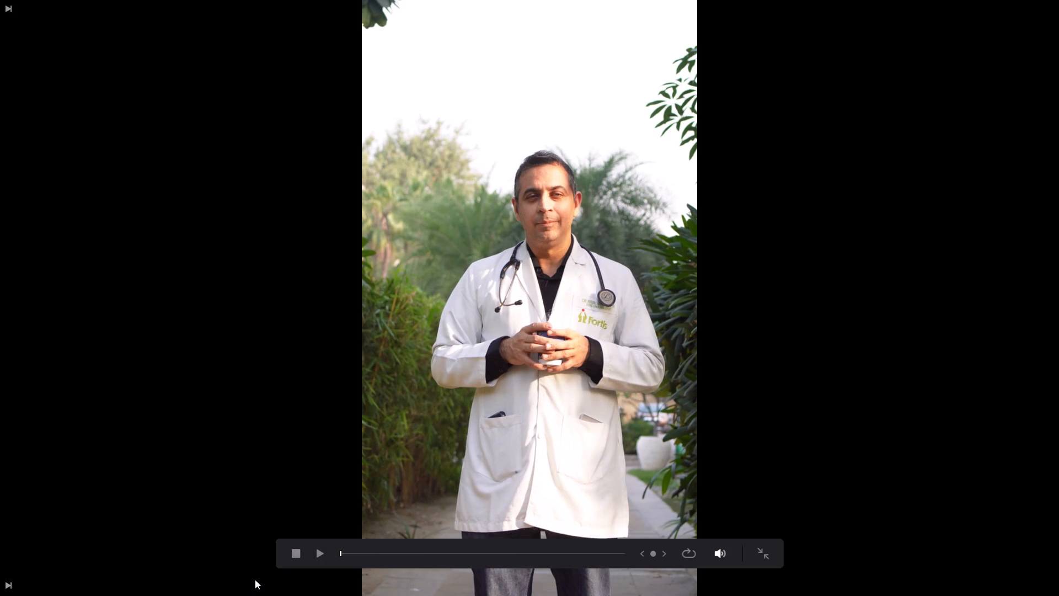
pyautogui.press('space')
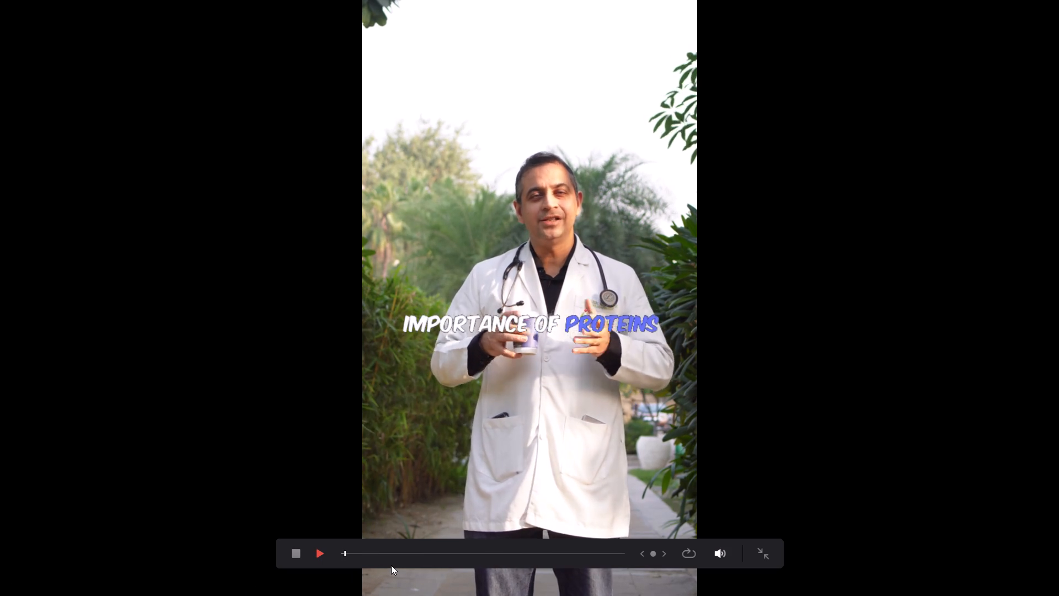
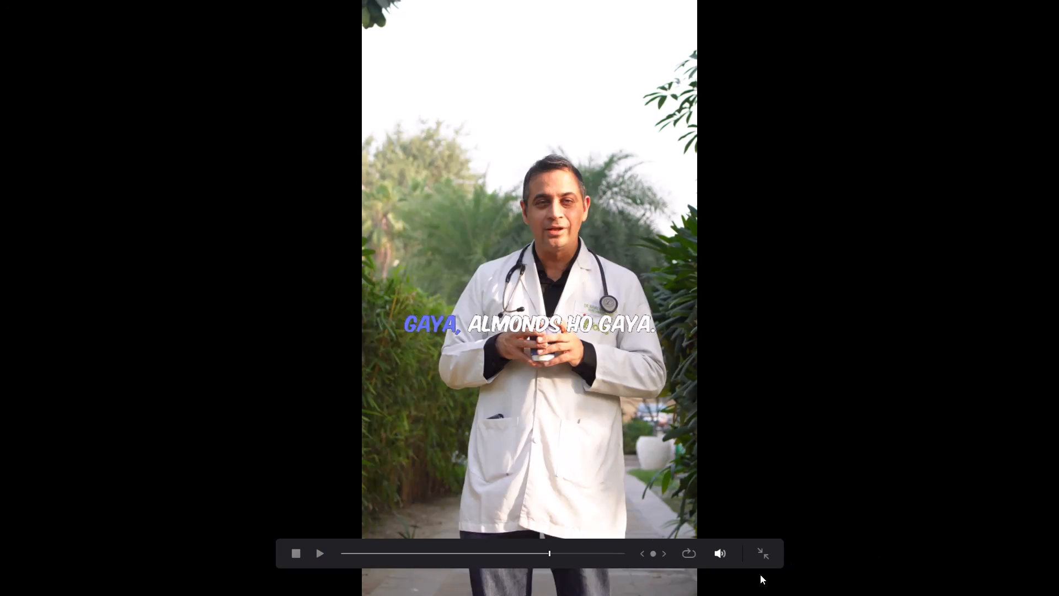
# Leave full-screen playback and mark Timeline 1 at 01:00:44:06, on the doctor's "few vegetarian foods hote hain" line after the Green_liquid clip.
pyautogui.click(771, 556)
pyautogui.click(435, 310)
pyautogui.press('space')
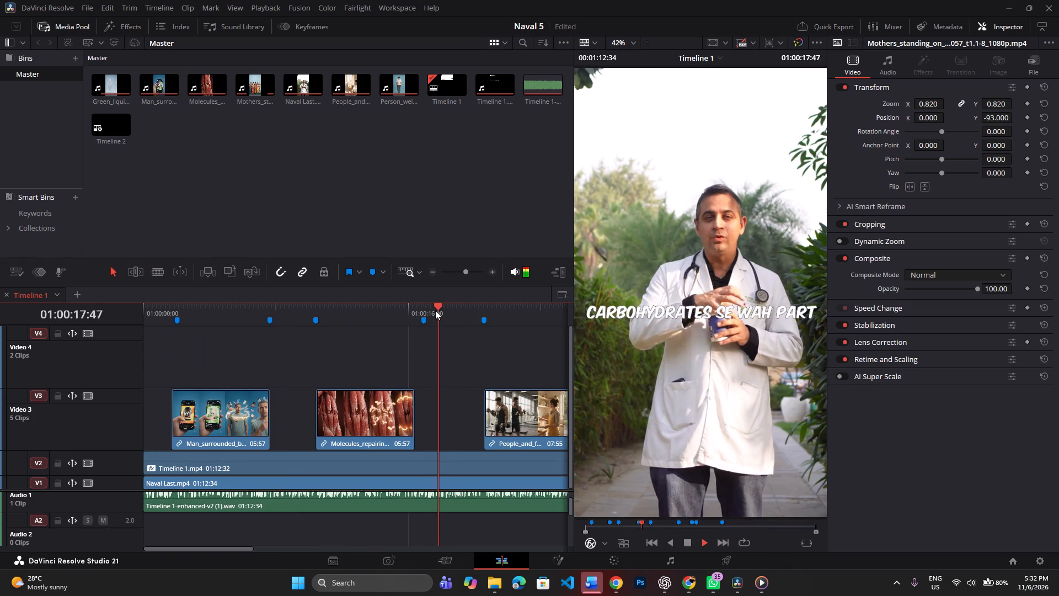
pyautogui.press('space')
pyautogui.hscroll(-2, 477, 395)
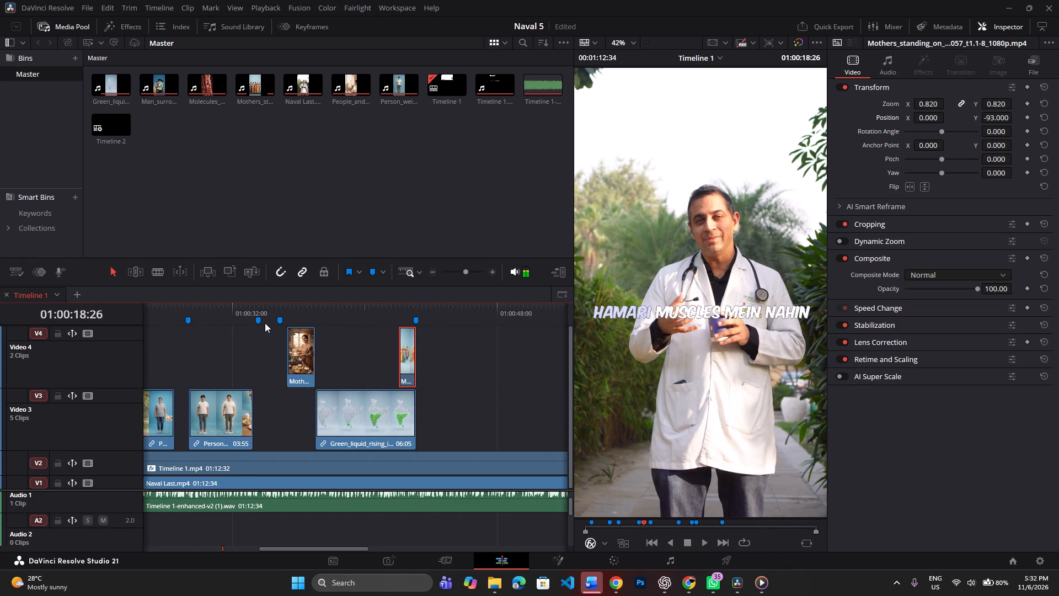
pyautogui.click(286, 312)
pyautogui.press('space')
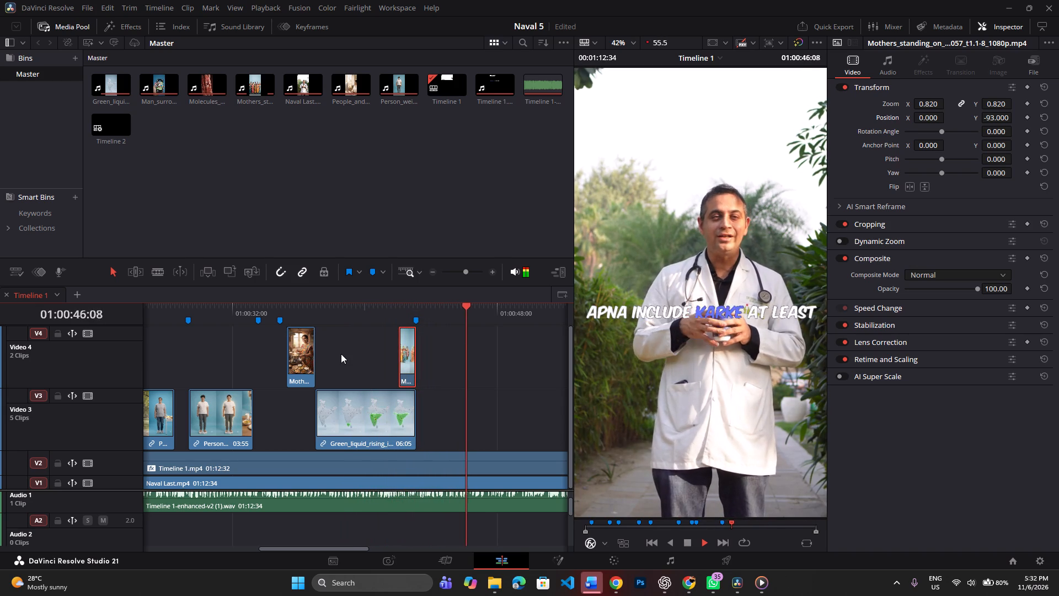
pyautogui.click(433, 312)
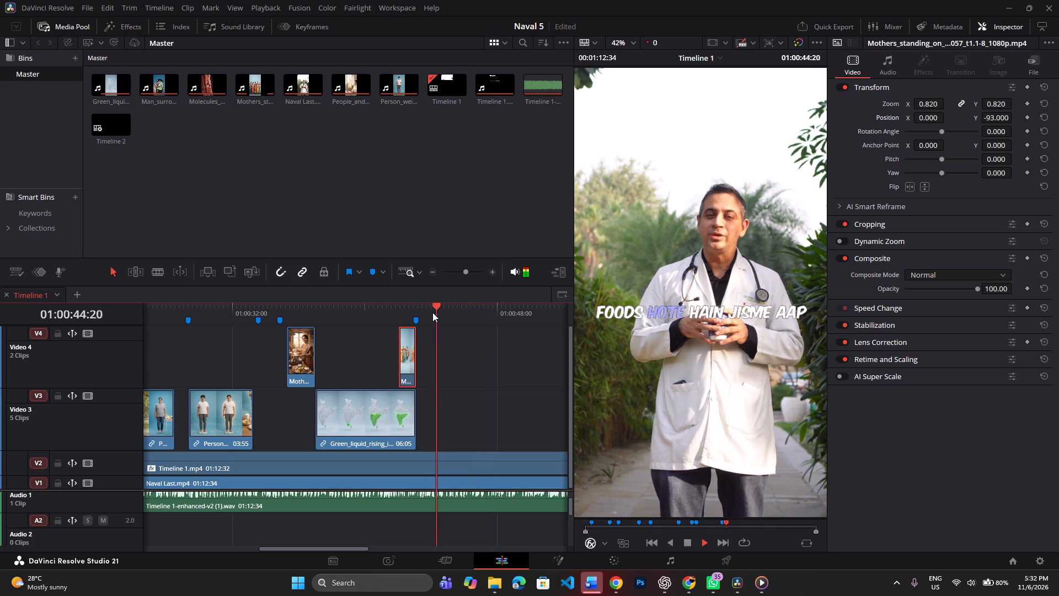
pyautogui.press('space')
pyautogui.click(432, 312)
pyautogui.press('space')
pyautogui.press('space')
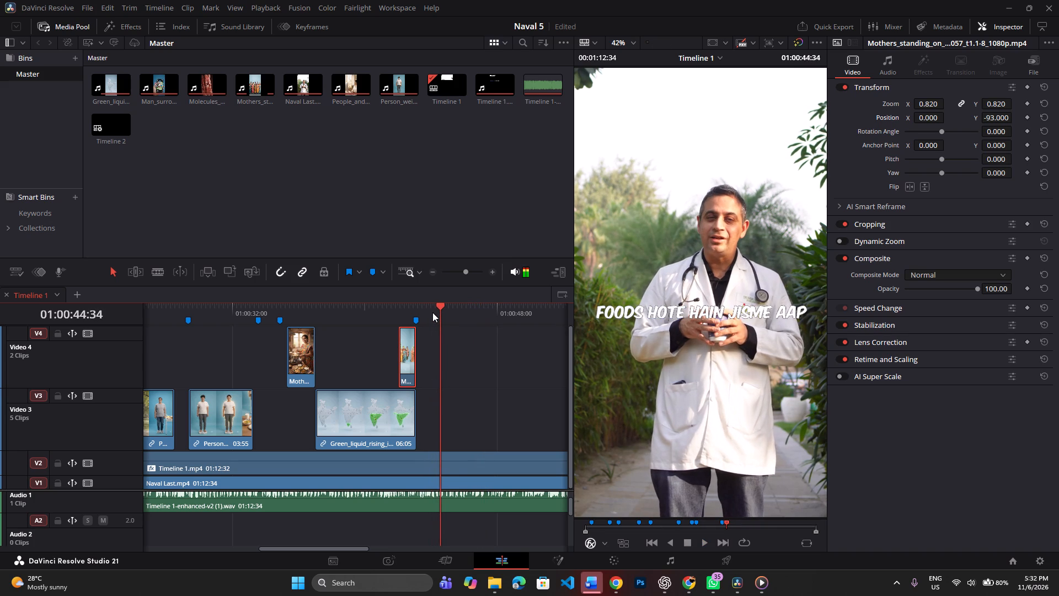
pyautogui.click(432, 312)
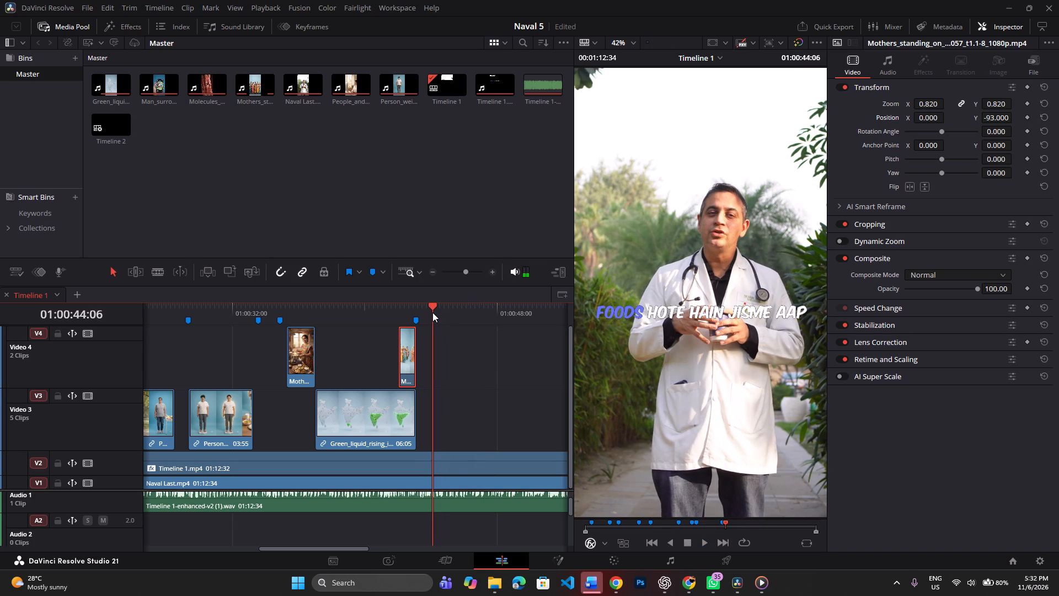
pyautogui.write('m')
# Play through the vegetarian foods passage and add a marker at 01:00:49:31, between "mein bana sakte hain" and "jis tarah ki hamari daal".
pyautogui.press('space')
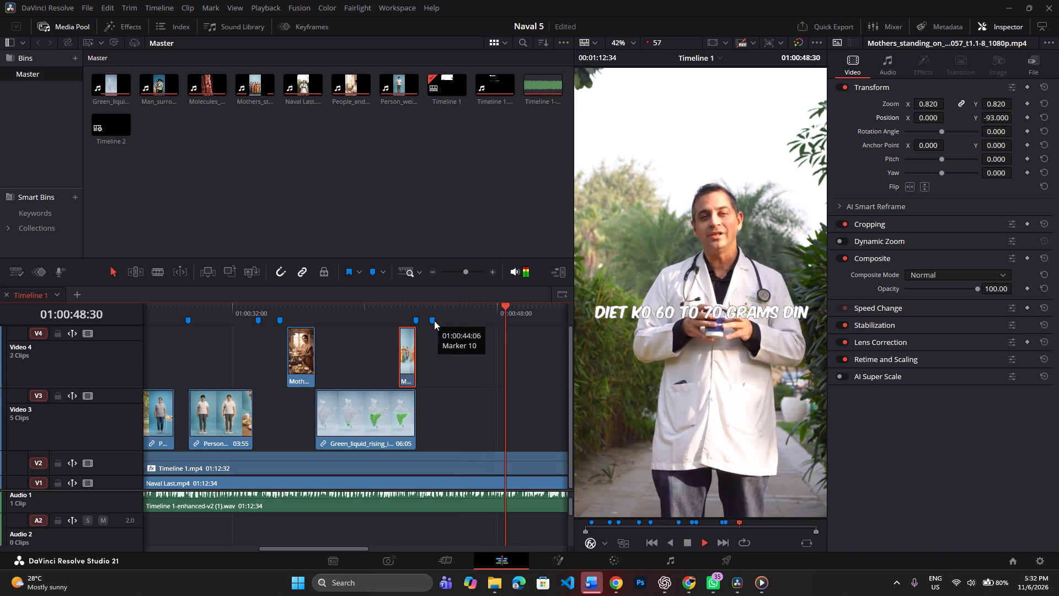
pyautogui.press('space')
pyautogui.click(433, 321)
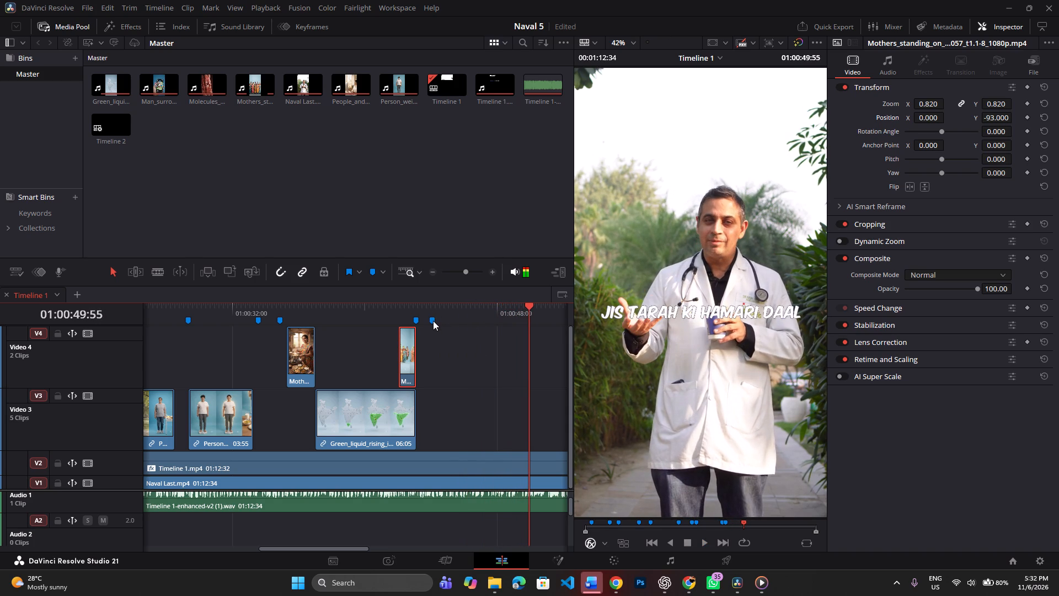
pyautogui.press('space')
pyautogui.press('space')
pyautogui.click(517, 308)
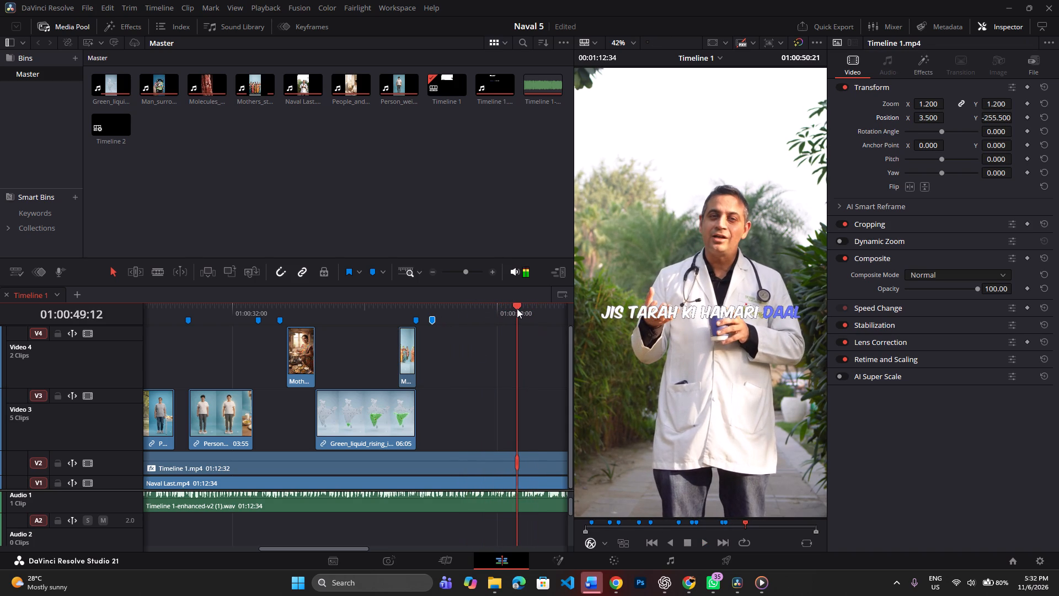
pyautogui.press('space')
pyautogui.press('space')
pyautogui.press('space')
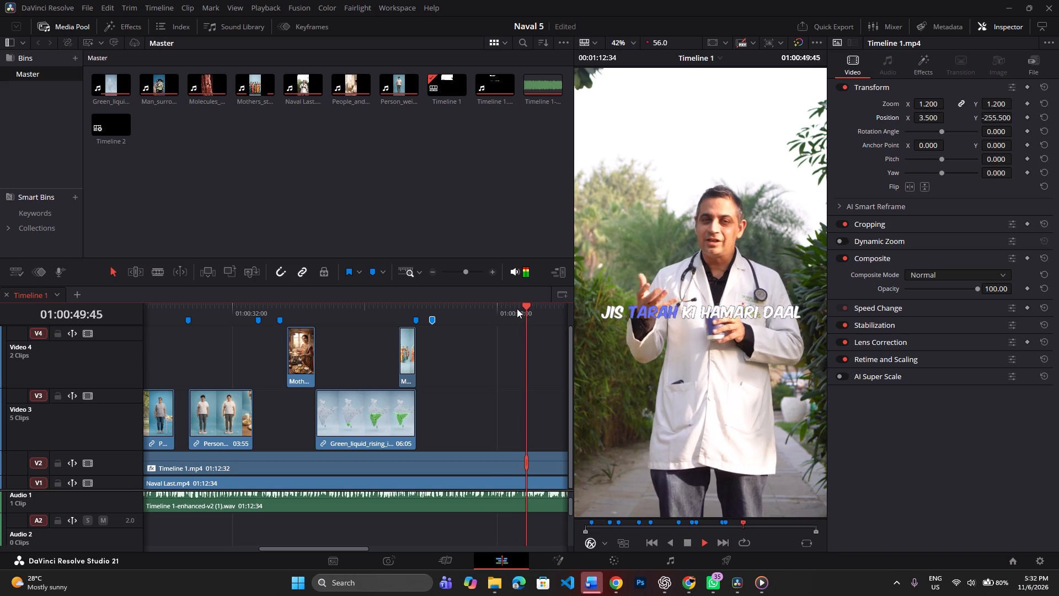
pyautogui.press('space')
pyautogui.click(494, 313)
pyautogui.press('space')
pyautogui.press('space')
pyautogui.press('space')
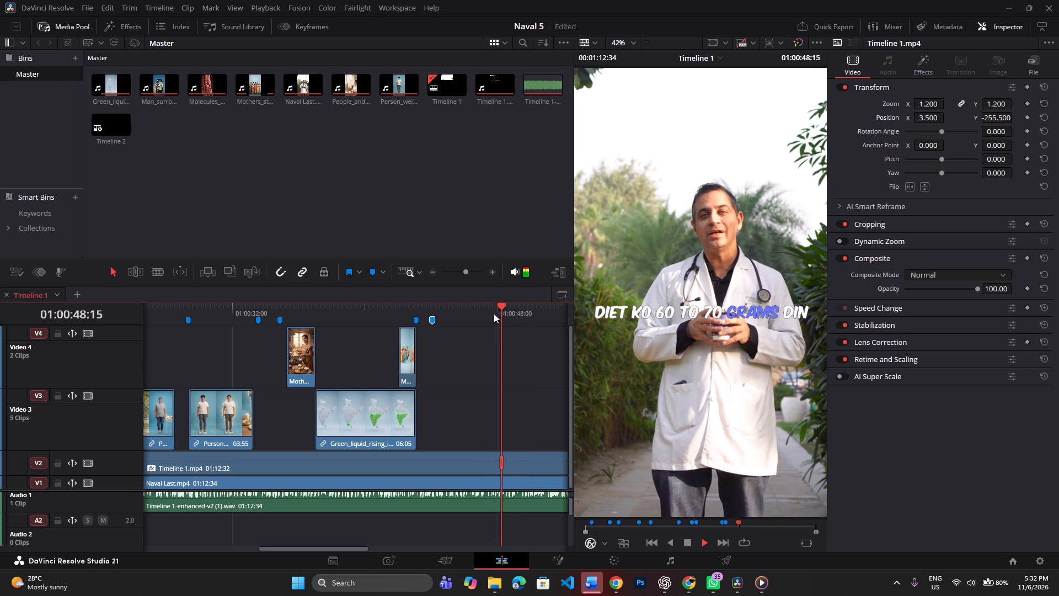
pyautogui.press('space')
pyautogui.press('space')
pyautogui.press('space')
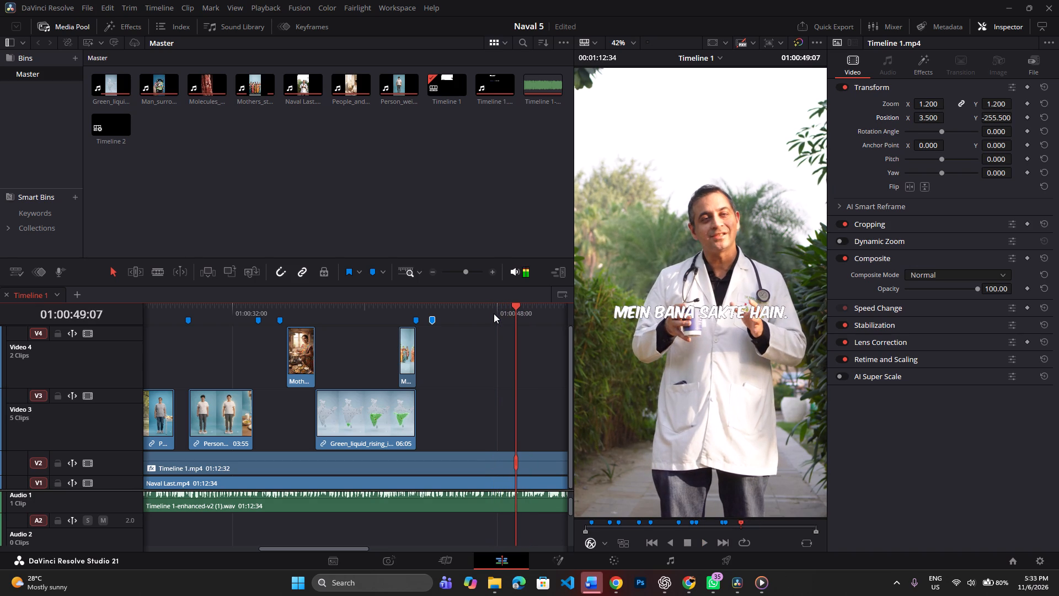
pyautogui.click(494, 313)
pyautogui.press('space')
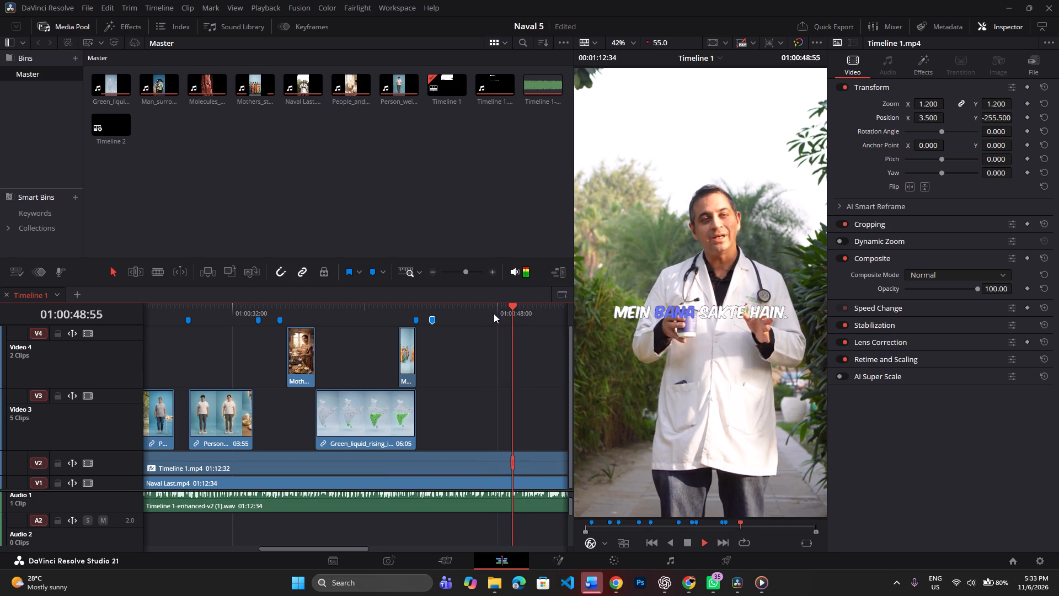
pyautogui.press('space')
pyautogui.press('space')
pyautogui.press('space')
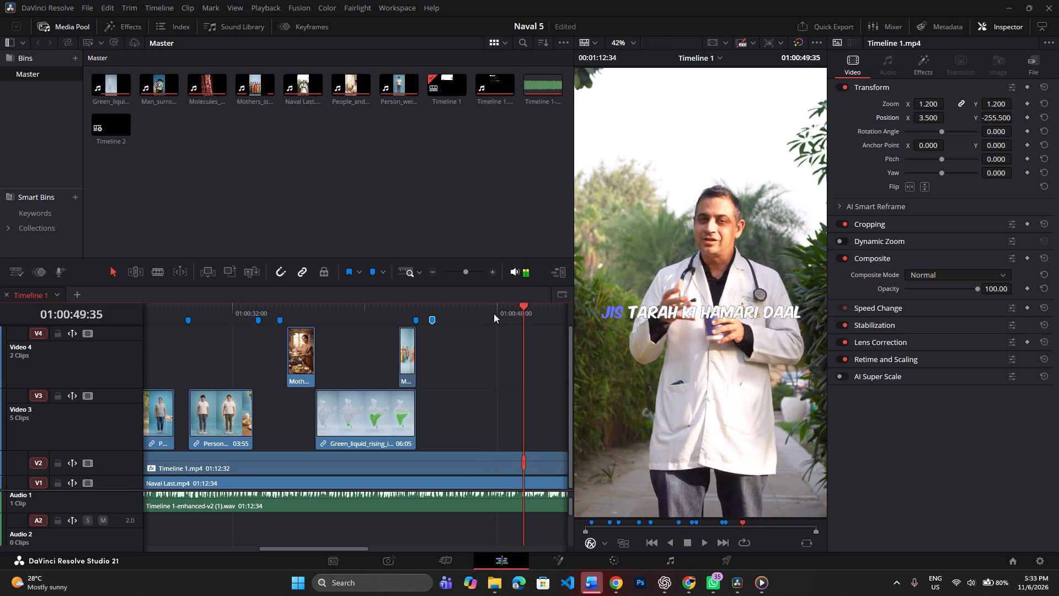
pyautogui.press('Left')
pyautogui.press('Left')
pyautogui.press('Left')
pyautogui.press('Left')
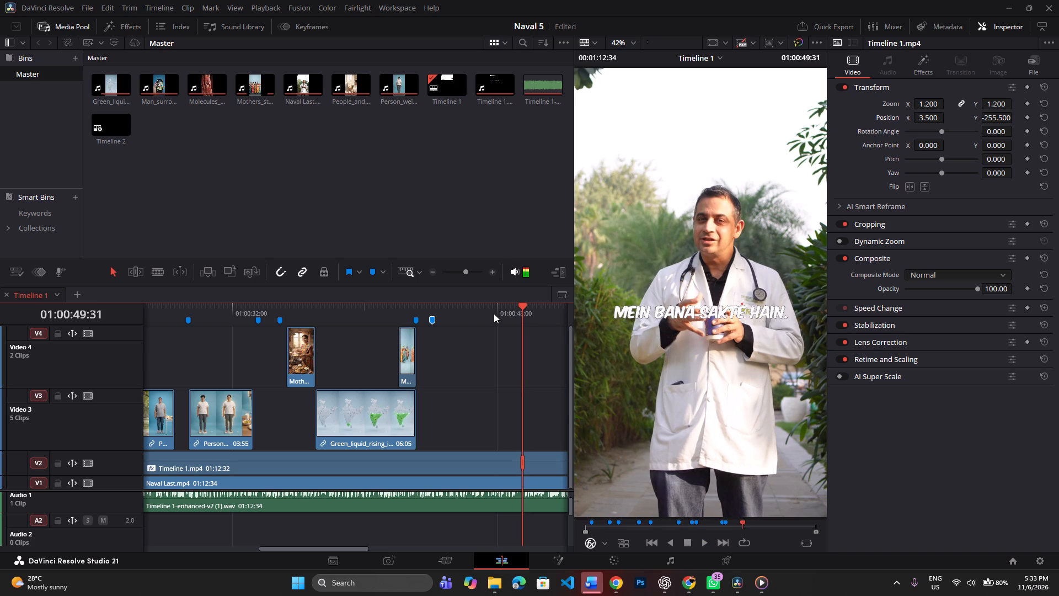
pyautogui.press('m')
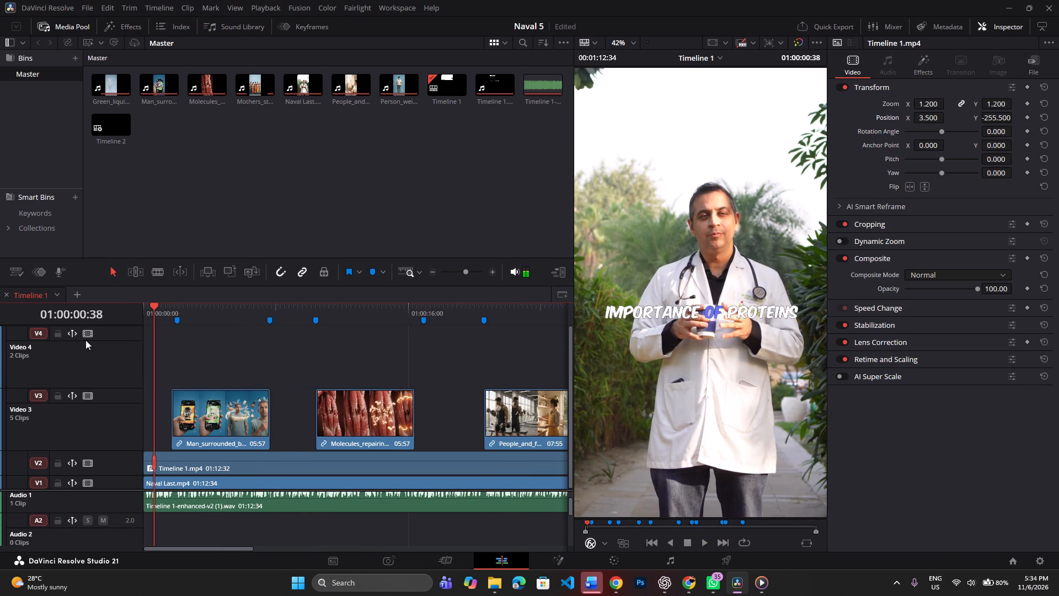
pyautogui.moveTo(153, 305); pyautogui.dragTo(142, 328)
pyautogui.press('space')
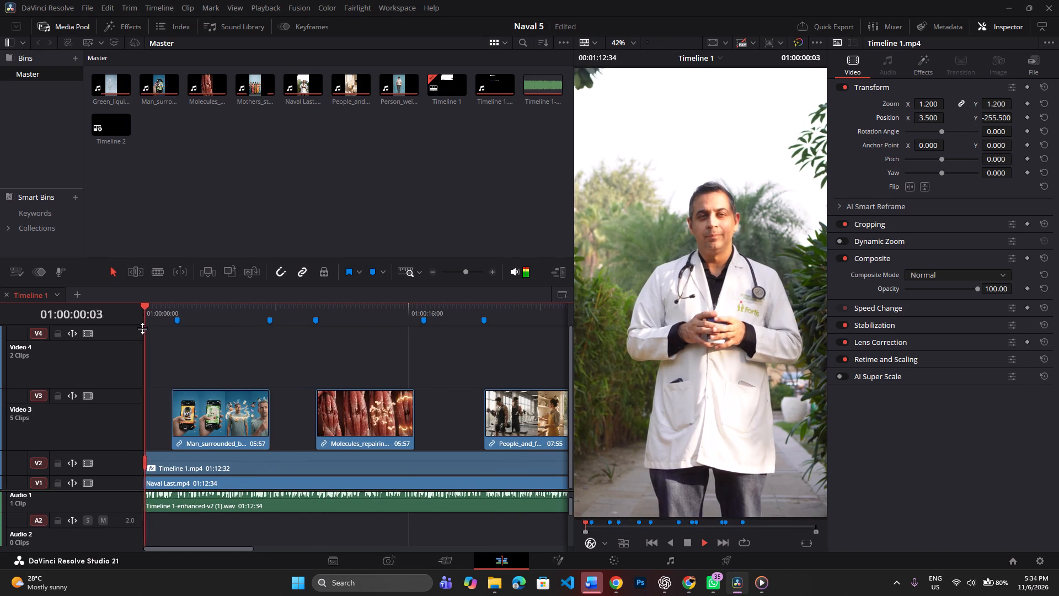
pyautogui.press('space')
pyautogui.scroll(-4, 189, 378)
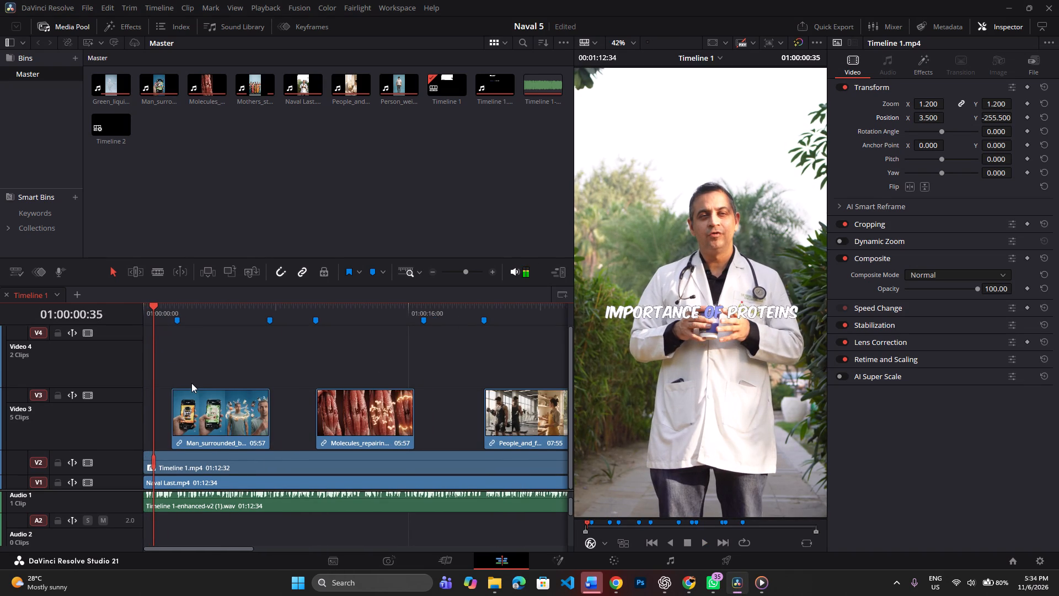
pyautogui.press('space')
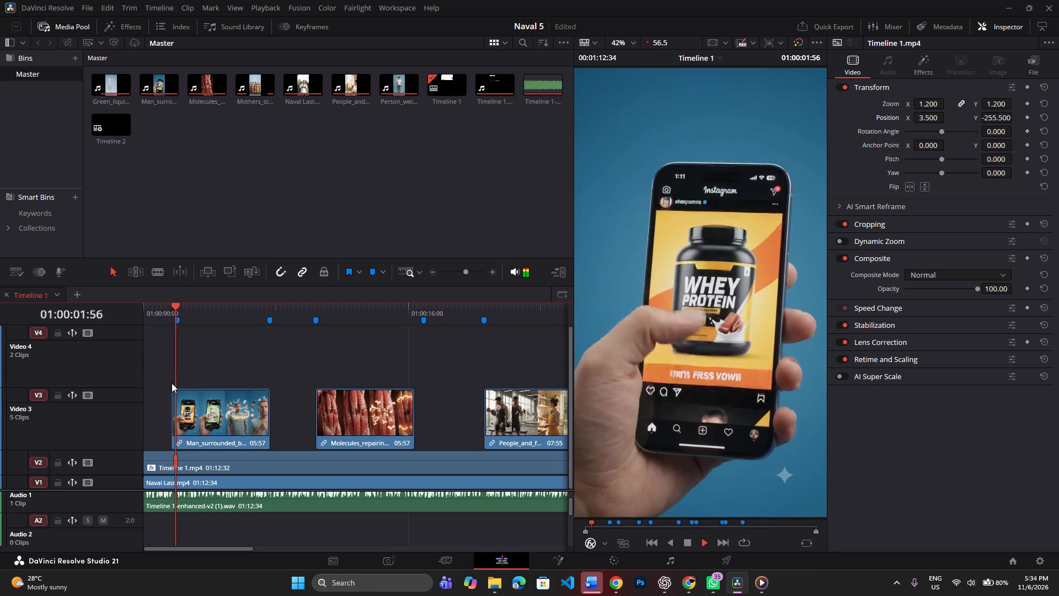
pyautogui.press('space')
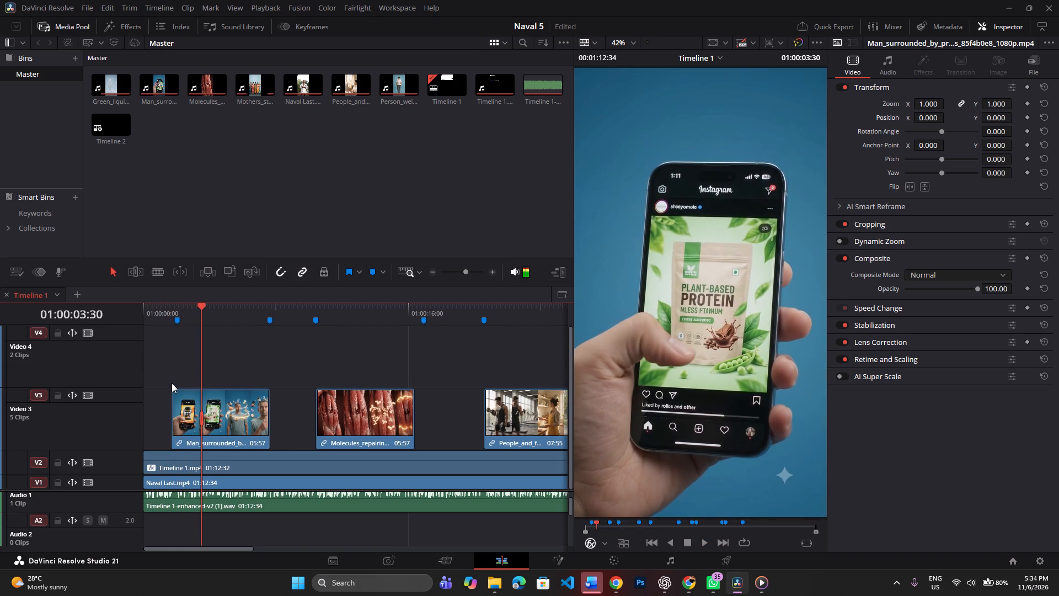
pyautogui.click(159, 309)
pyautogui.press('space')
pyautogui.press('space')
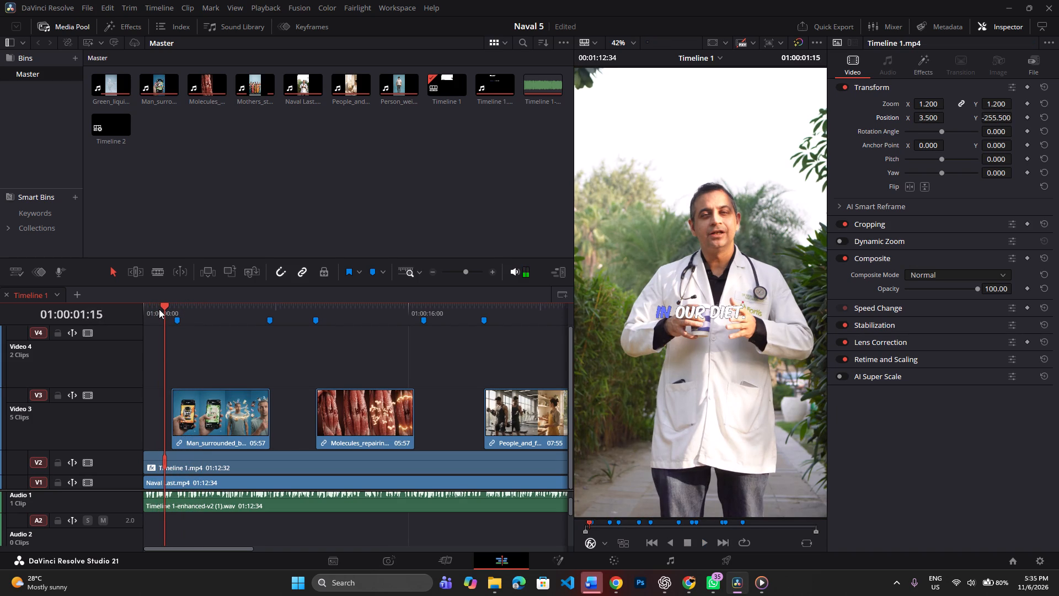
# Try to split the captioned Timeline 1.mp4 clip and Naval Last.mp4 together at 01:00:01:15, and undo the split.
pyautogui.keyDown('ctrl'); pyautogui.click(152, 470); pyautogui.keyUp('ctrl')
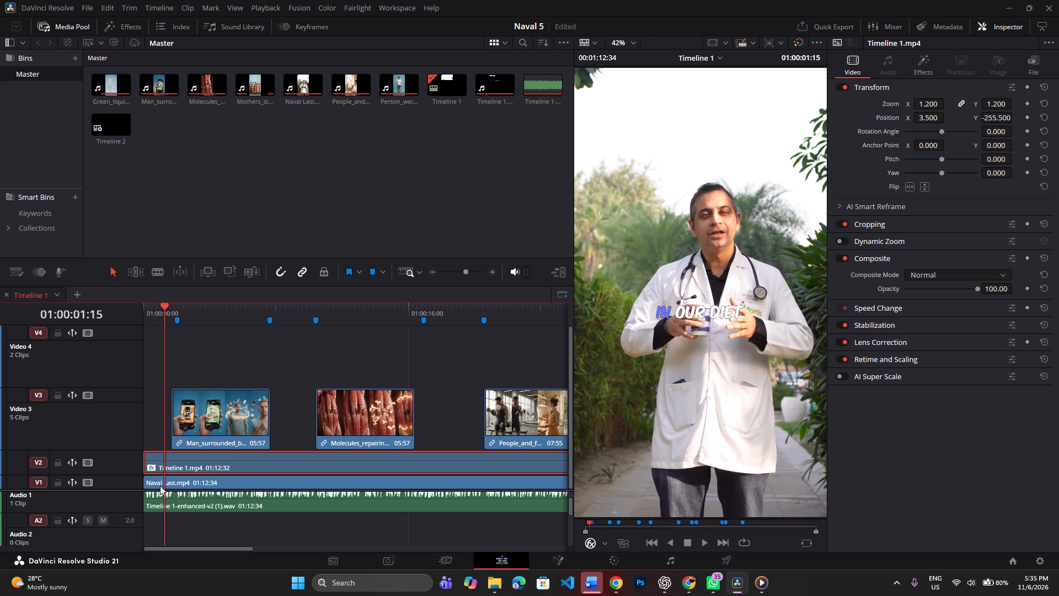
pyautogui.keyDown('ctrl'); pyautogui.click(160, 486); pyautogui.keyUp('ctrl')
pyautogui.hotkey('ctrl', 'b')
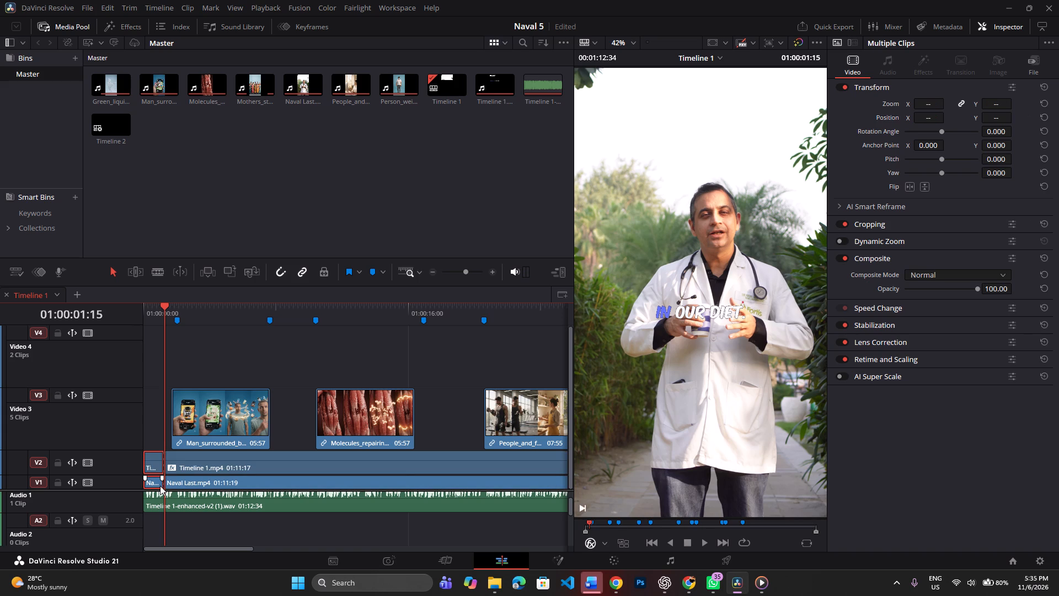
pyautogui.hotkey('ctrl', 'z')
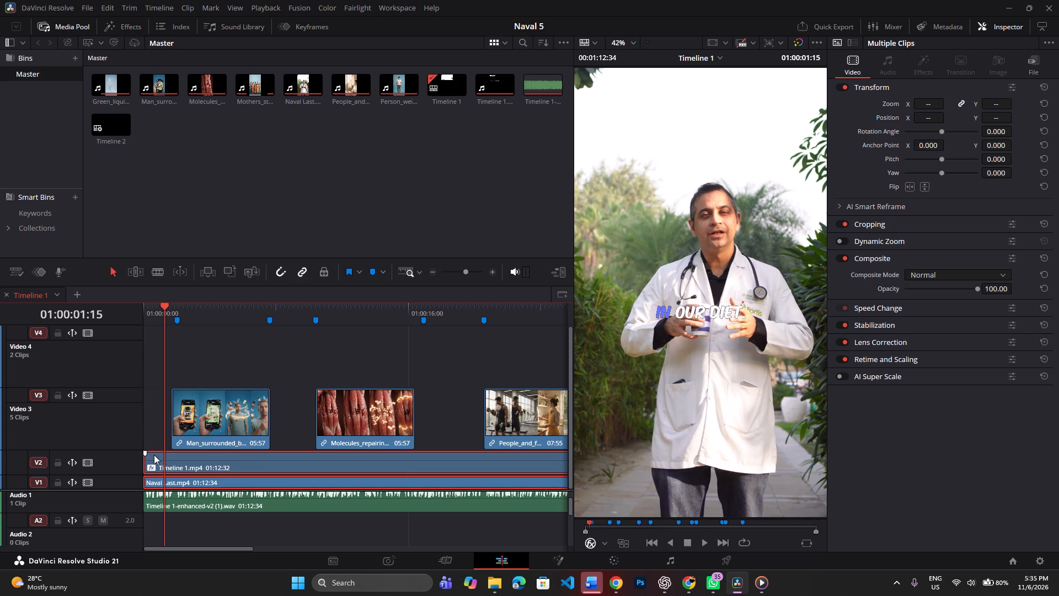
# Split only the Naval Last.mp4 clip on Video 1 at 01:00:01:15.
pyautogui.click(151, 428)
pyautogui.click(153, 487)
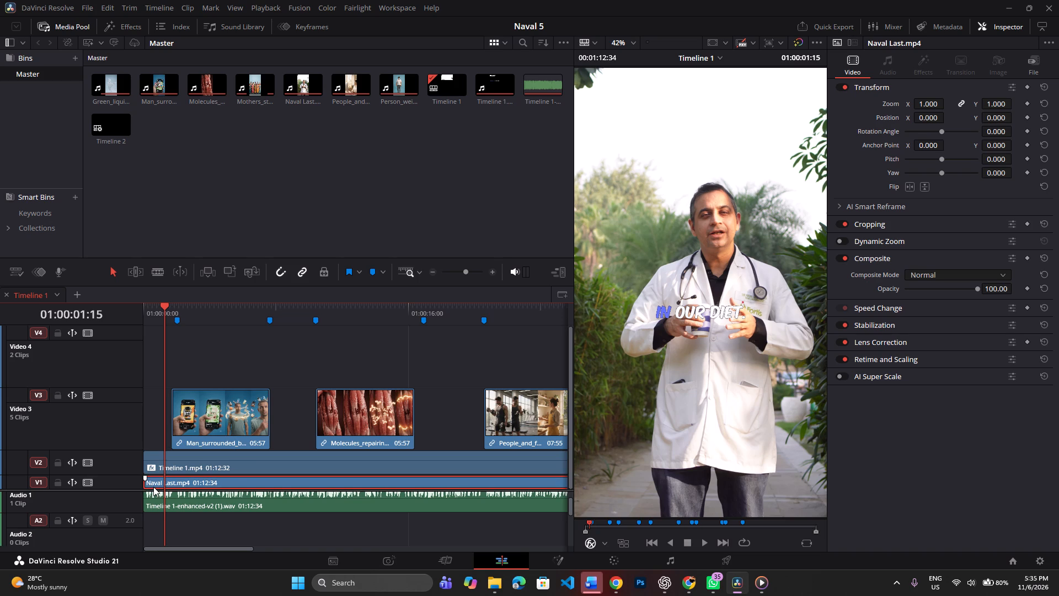
pyautogui.hotkey('ctrl', 'b')
# Split Naval Last.mp4 again at 01:00:01:42, where the phone B-roll clip begins.
pyautogui.press('space')
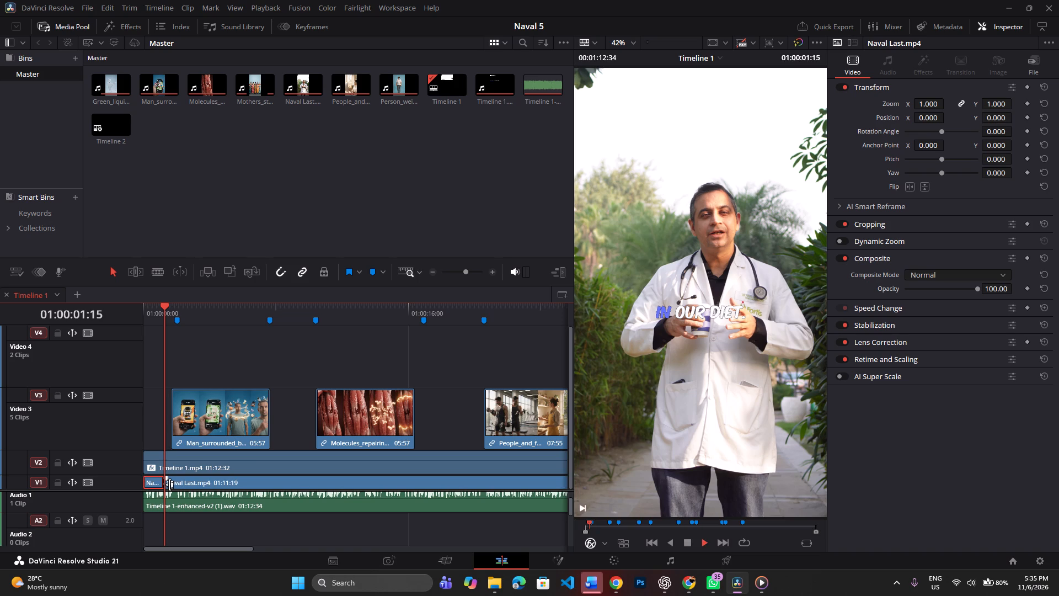
pyautogui.press('space')
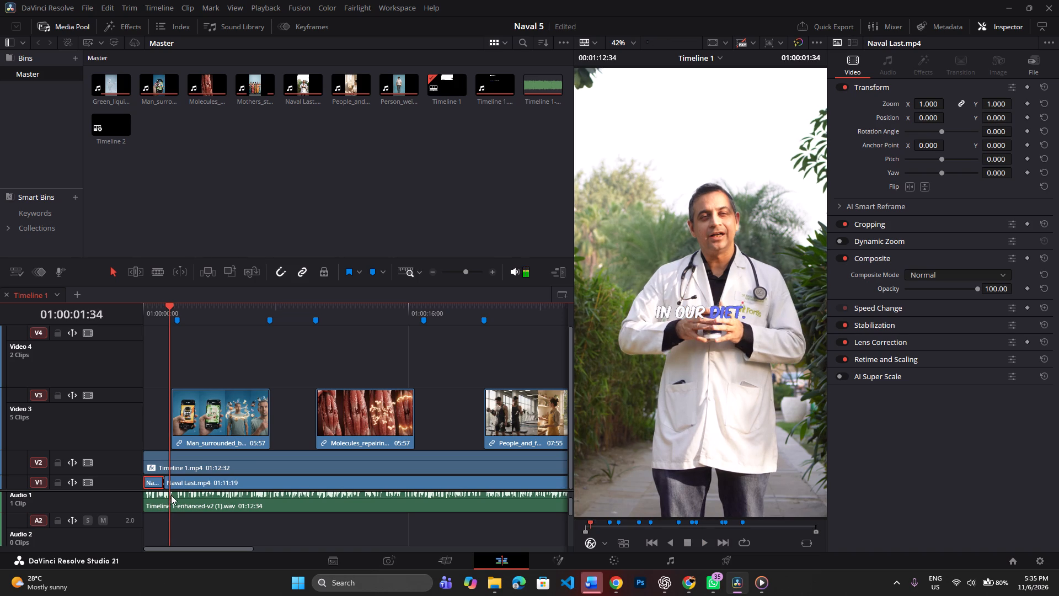
pyautogui.click(166, 304)
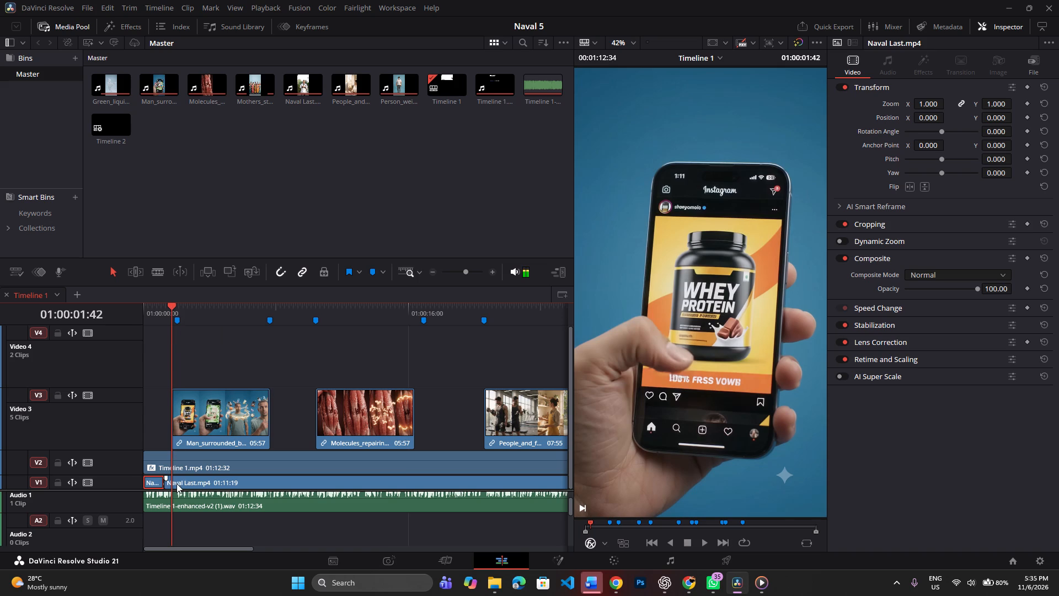
pyautogui.click(176, 487)
pyautogui.hotkey('ctrl', 'b')
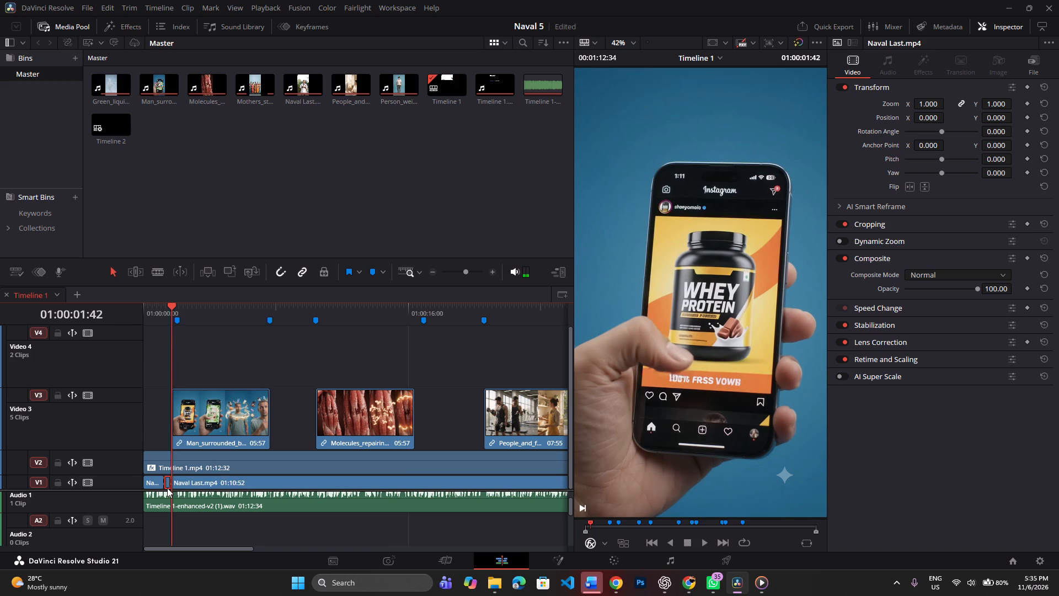
# Set the short Naval Last.mp4 segment between the two cuts to Zoom 1.140 and Position X -24.000.
pyautogui.click(167, 488)
pyautogui.moveTo(170, 305); pyautogui.dragTo(168, 312)
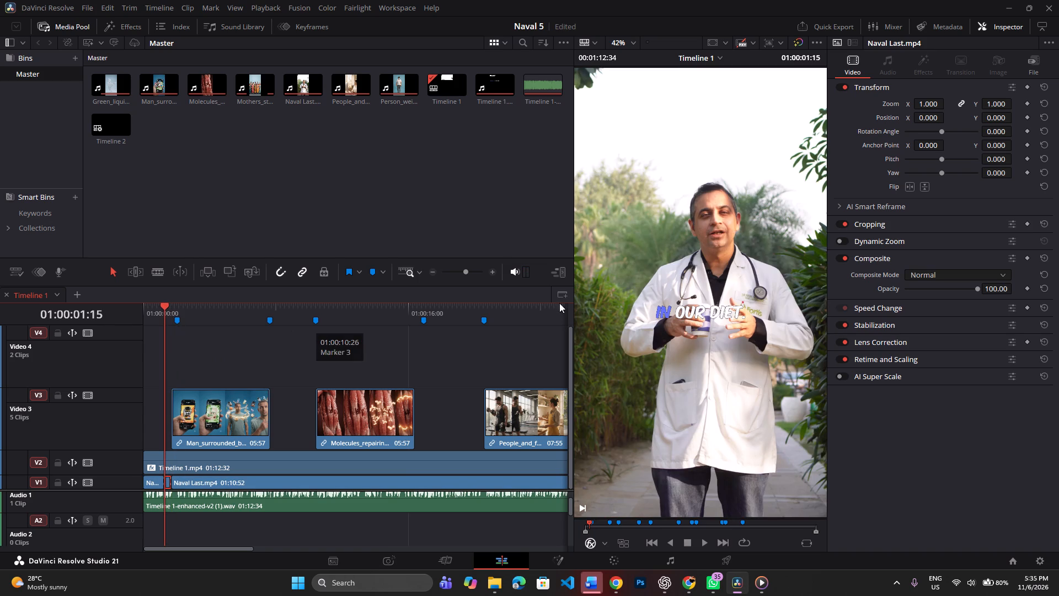
pyautogui.moveTo(928, 104); pyautogui.dragTo(936, 108)
pyautogui.moveTo(934, 120); pyautogui.dragTo(930, 121)
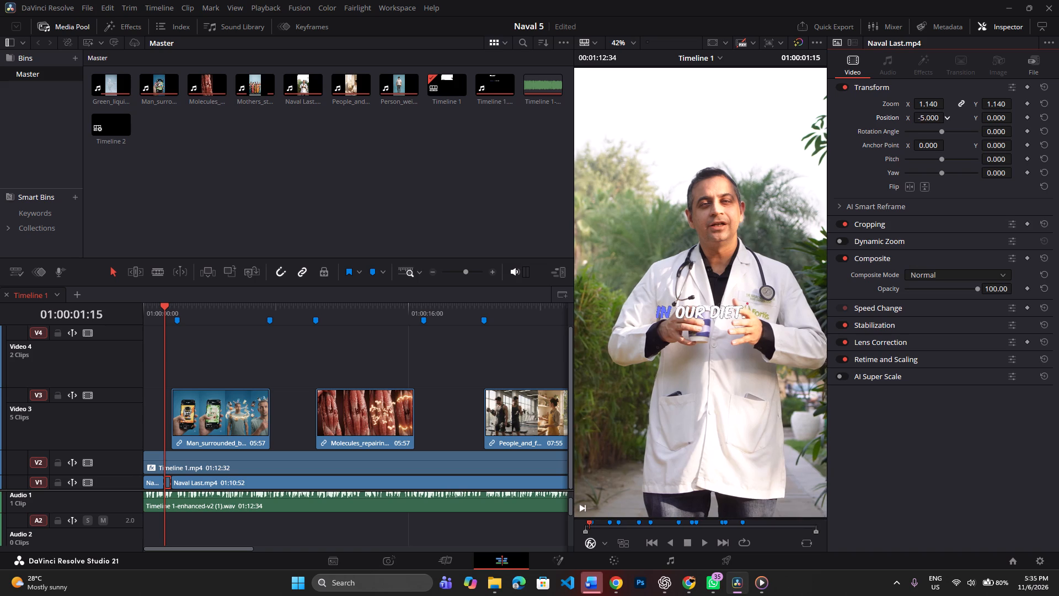
pyautogui.moveTo(930, 121); pyautogui.dragTo(921, 126)
# Play the opening seconds several times to review the zoomed segment leading into the phone B-roll clip.
pyautogui.press('space')
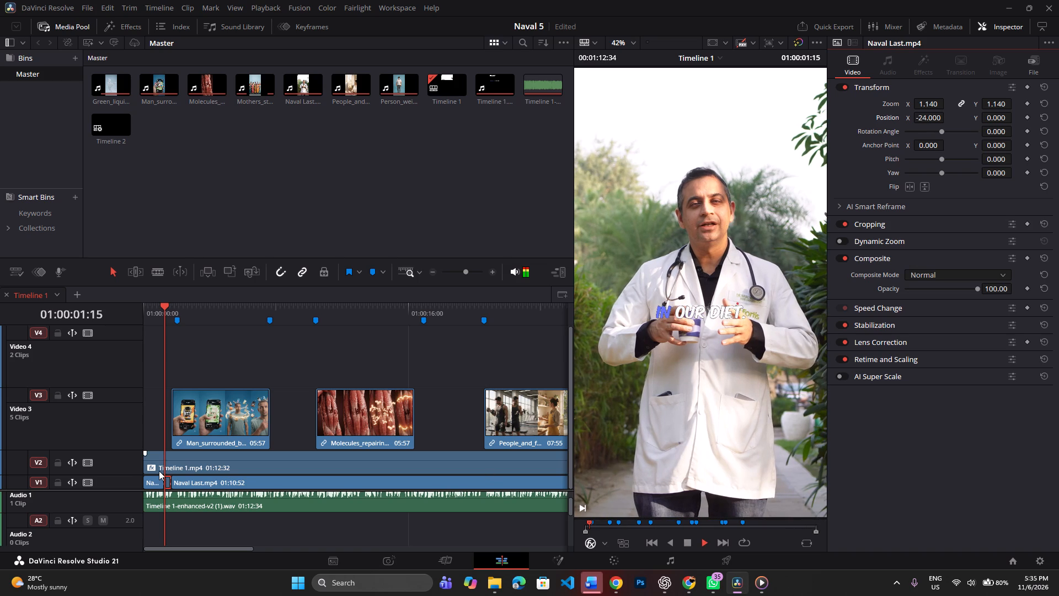
pyautogui.press('space')
pyautogui.click(159, 311)
pyautogui.click(151, 315)
pyautogui.press('space')
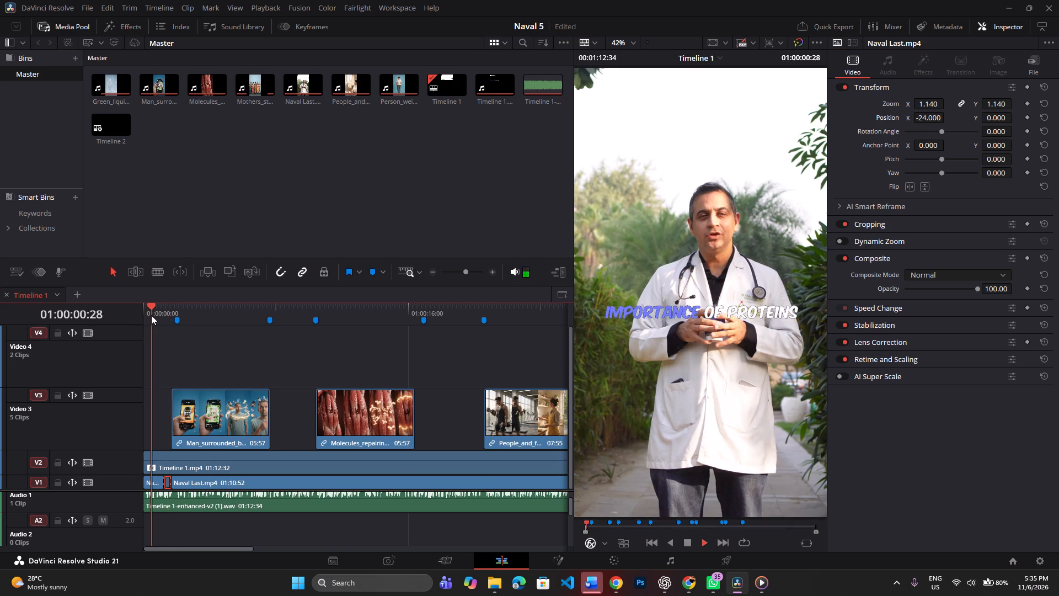
pyautogui.press('space')
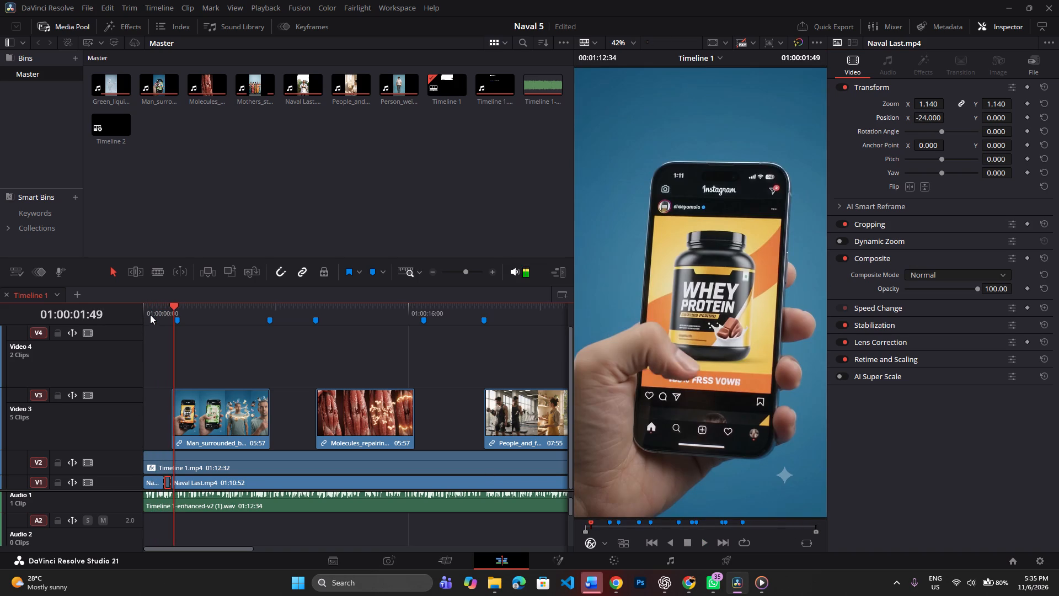
pyautogui.click(159, 307)
pyautogui.press('space')
pyautogui.click(148, 311)
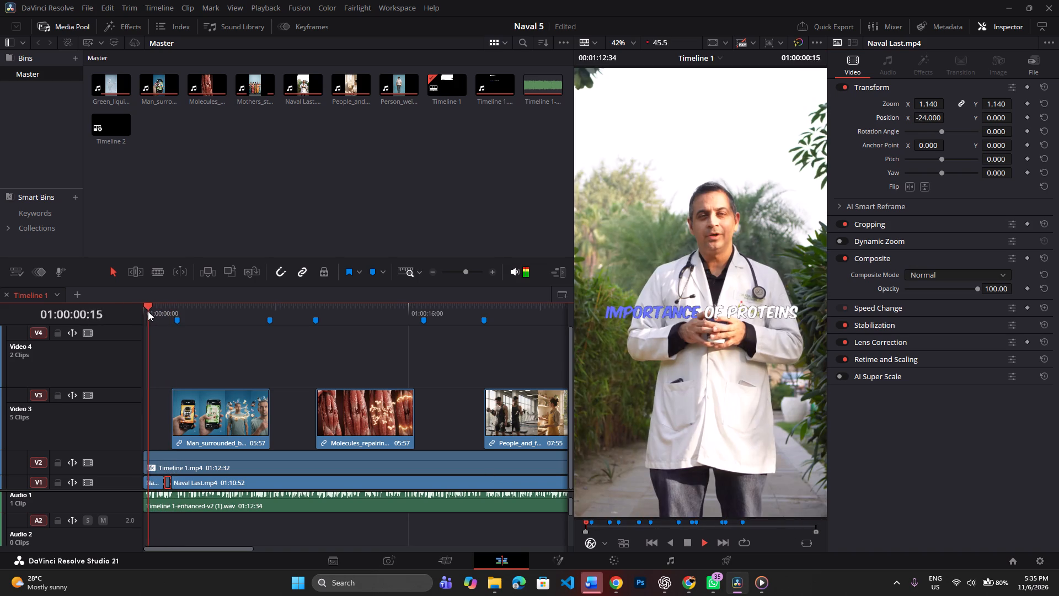
pyautogui.press('space')
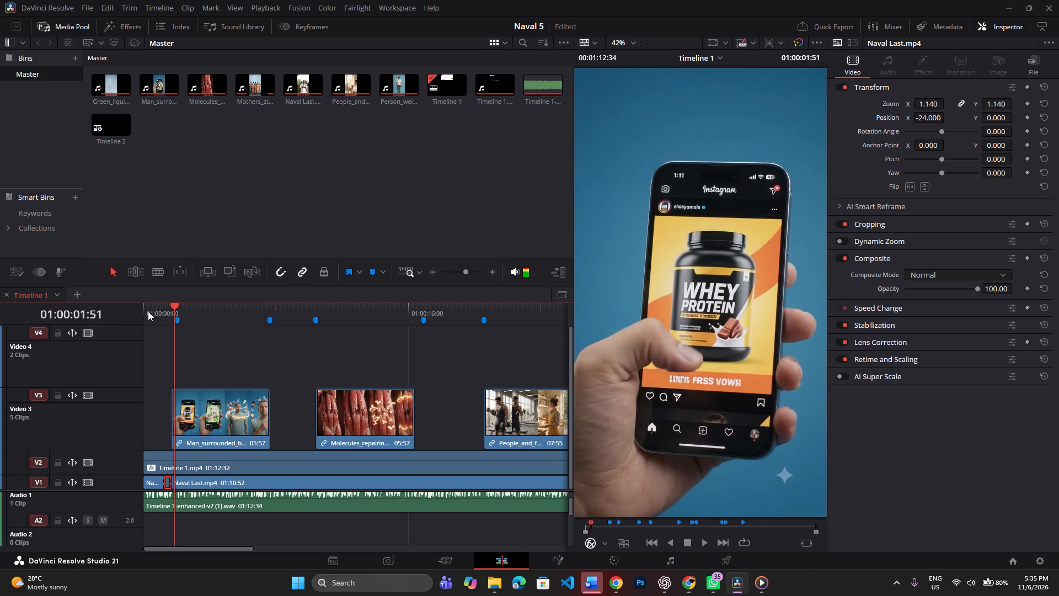
pyautogui.press('space')
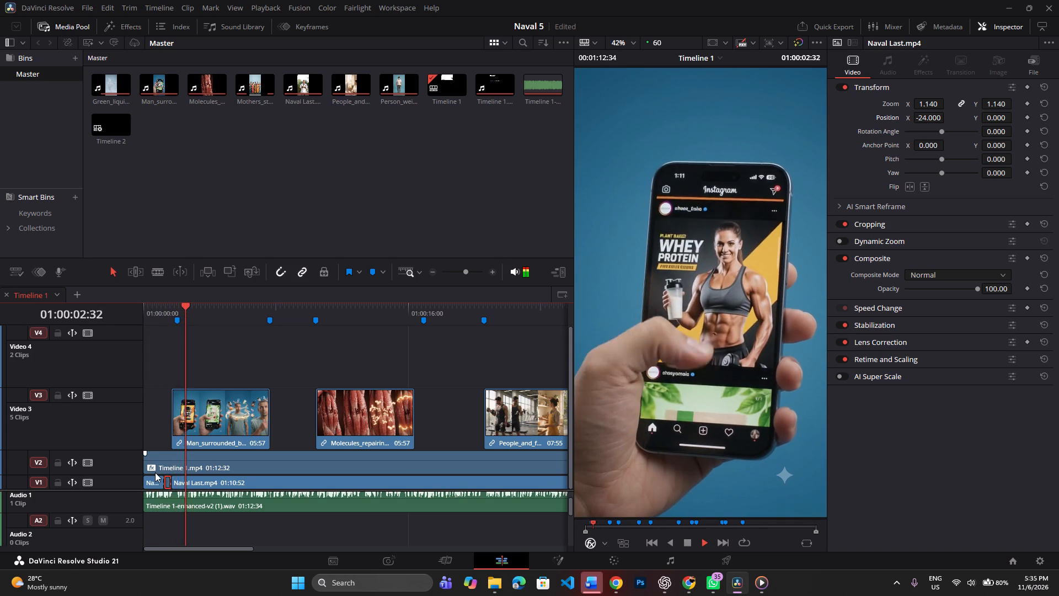
pyautogui.press('space')
# Play from the start into the muscle B-roll clip, and replay the doctor's passage between the first two B-roll clips.
pyautogui.moveTo(168, 315); pyautogui.dragTo(110, 351)
pyautogui.press('space')
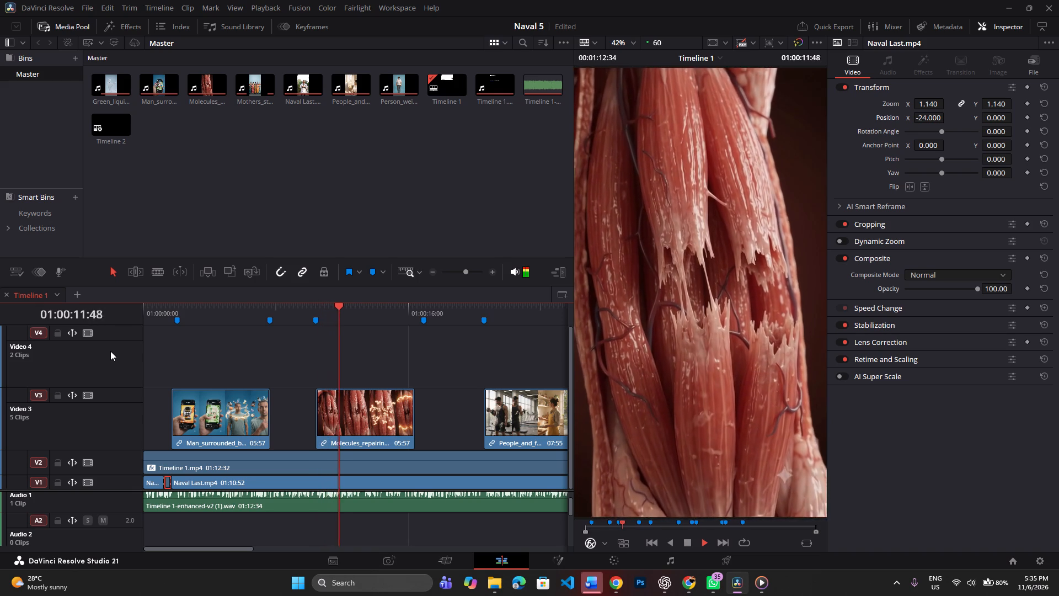
pyautogui.click(264, 310)
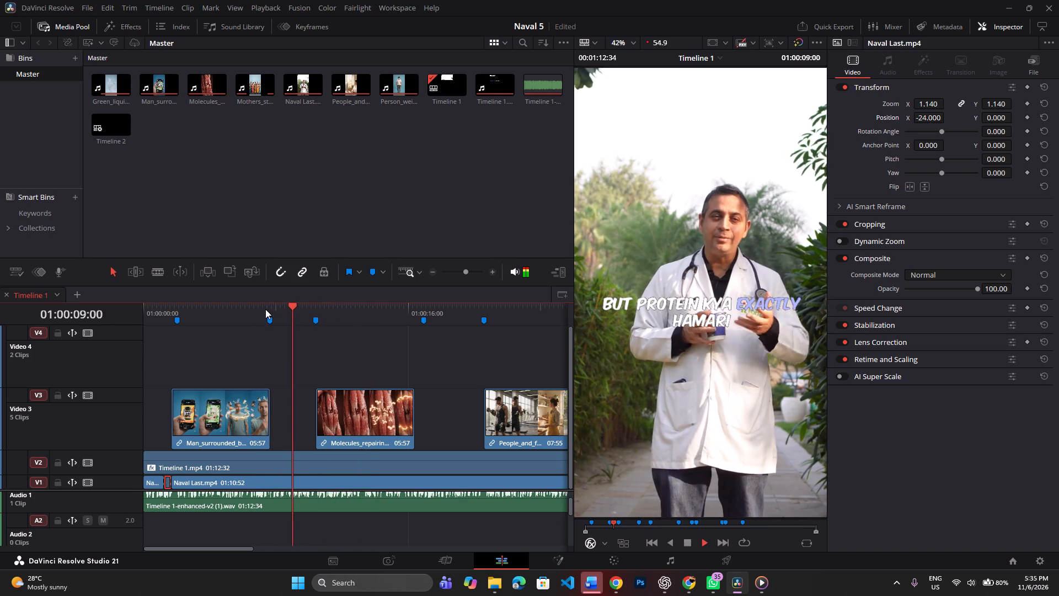
pyautogui.press('space')
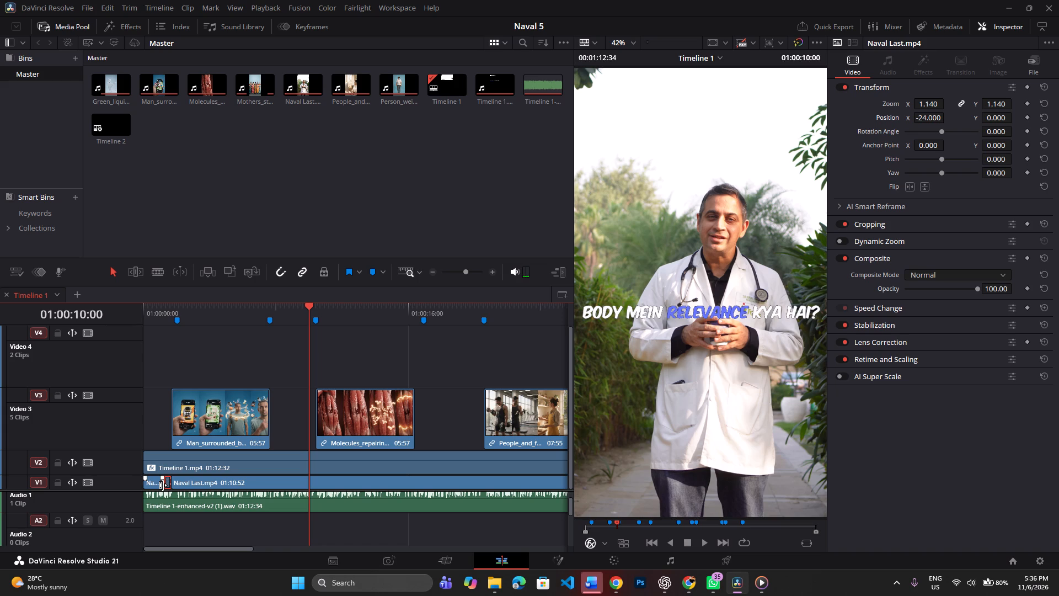
# Replay the opening seconds and the doctor's passage before the muscle B-roll clip to find where the "BODY MEIN RELEVANCE KYA HAI?" line starts.
pyautogui.click(162, 313)
pyautogui.press('space')
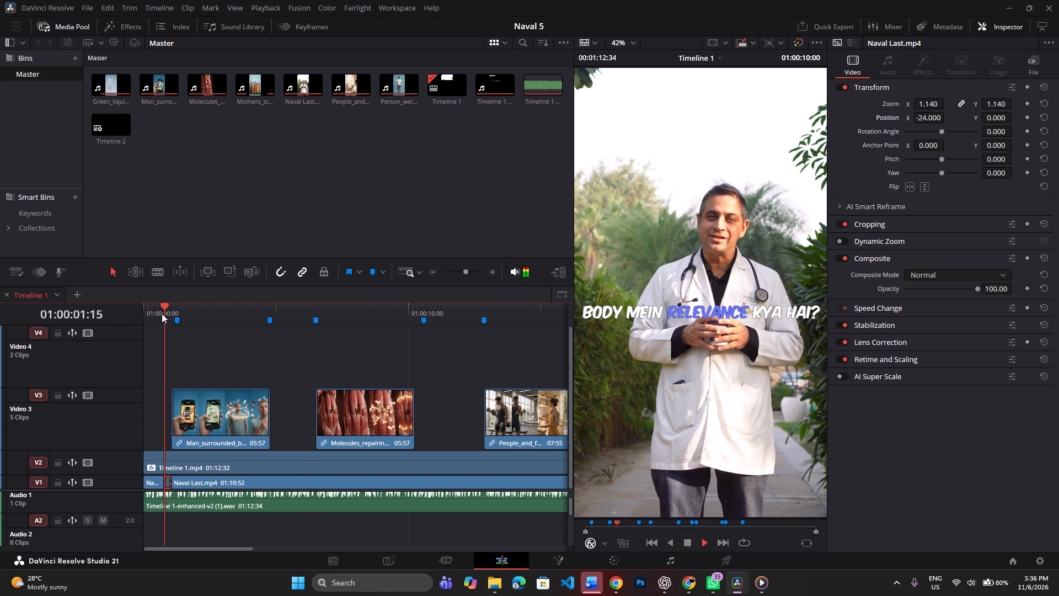
pyautogui.click(162, 313)
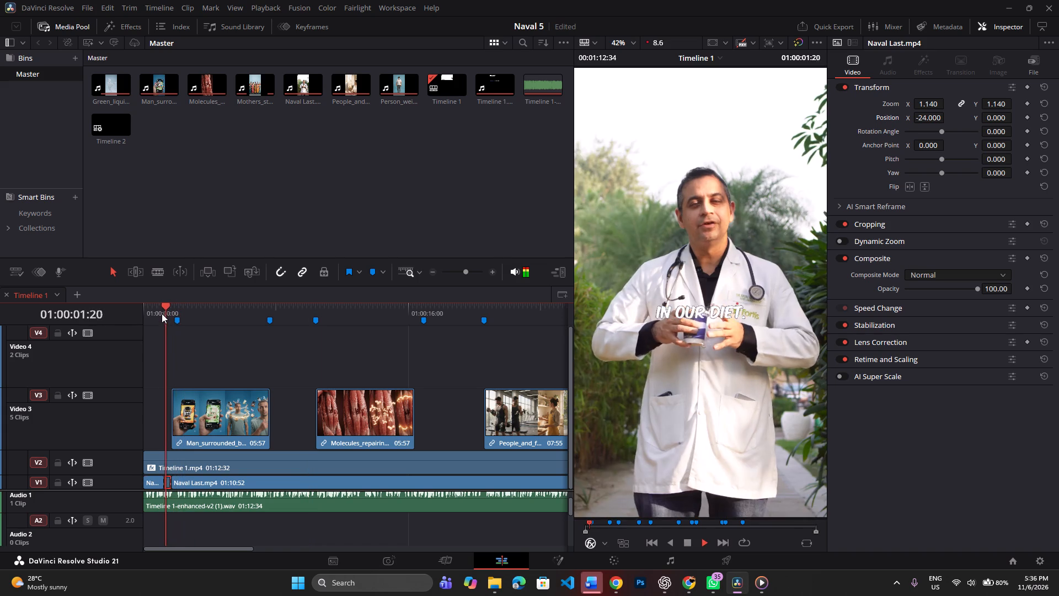
pyautogui.click(162, 313)
pyautogui.click(146, 316)
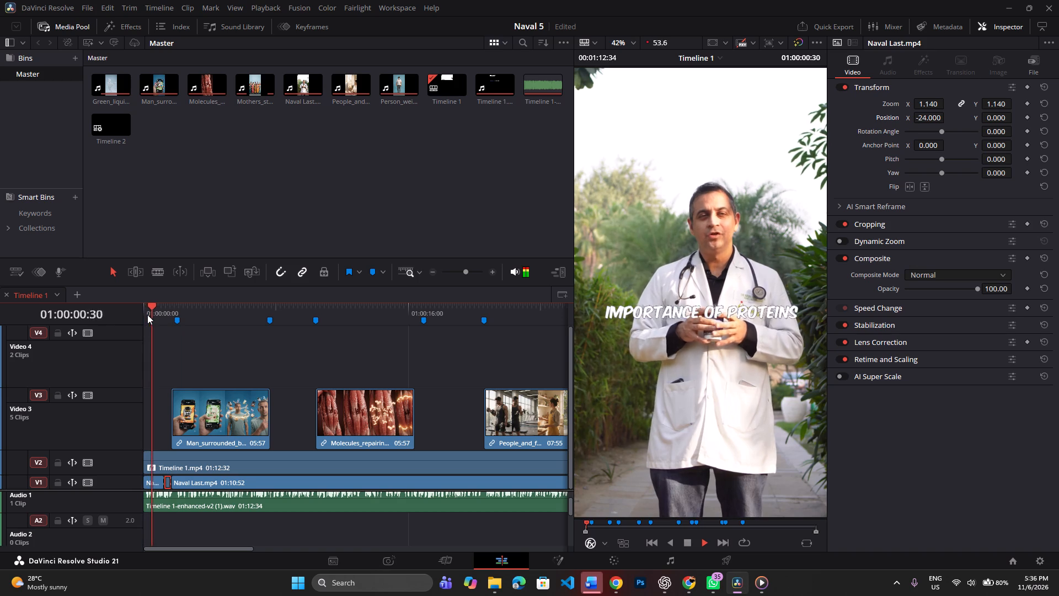
pyautogui.press('space')
pyautogui.press('space')
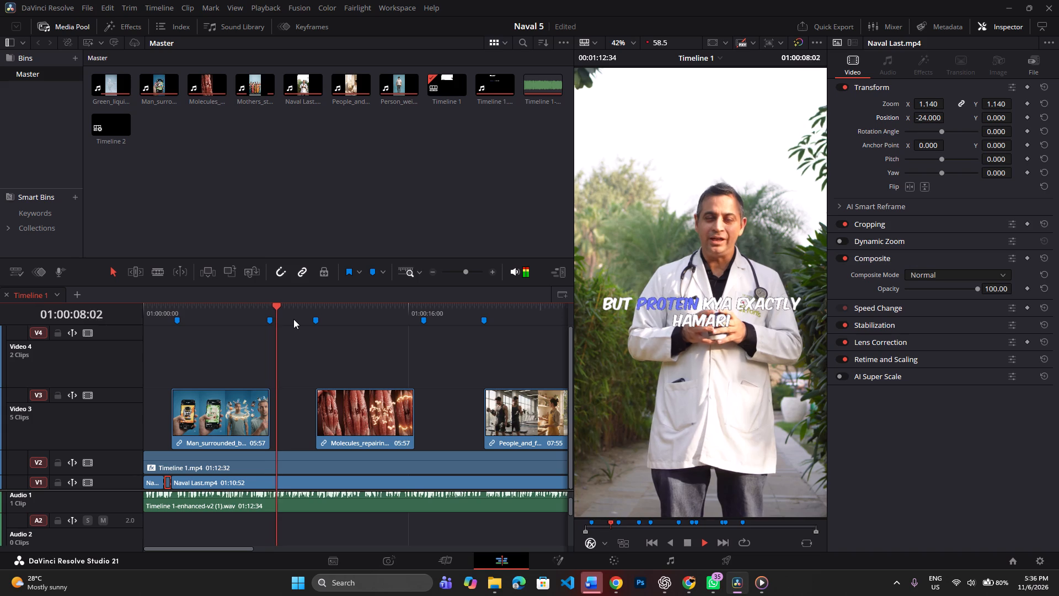
pyautogui.press('space')
pyautogui.press('space')
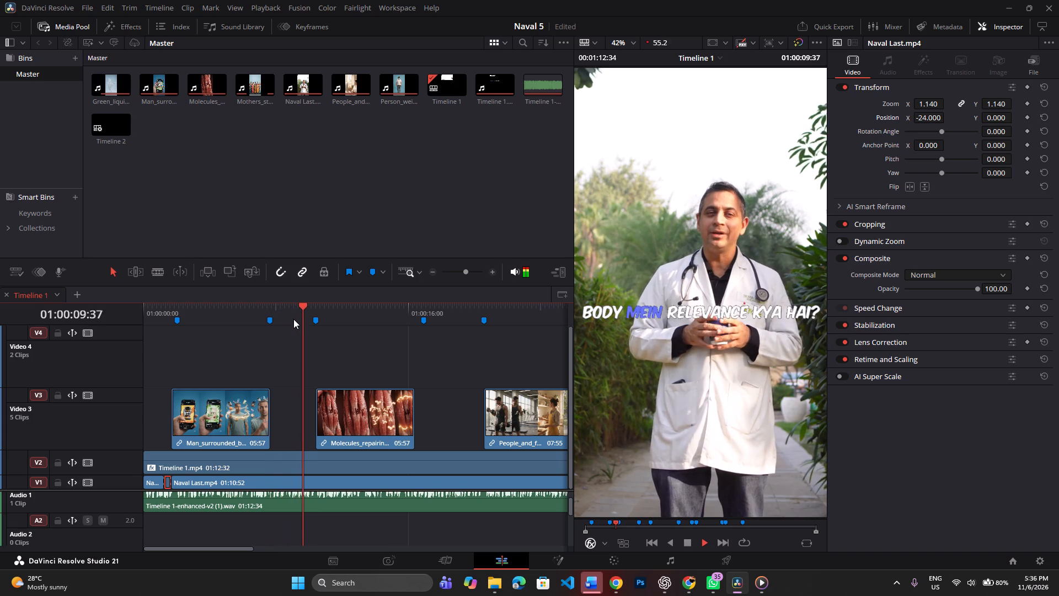
pyautogui.press('space')
pyautogui.click(293, 312)
pyautogui.press('space')
pyautogui.press('space')
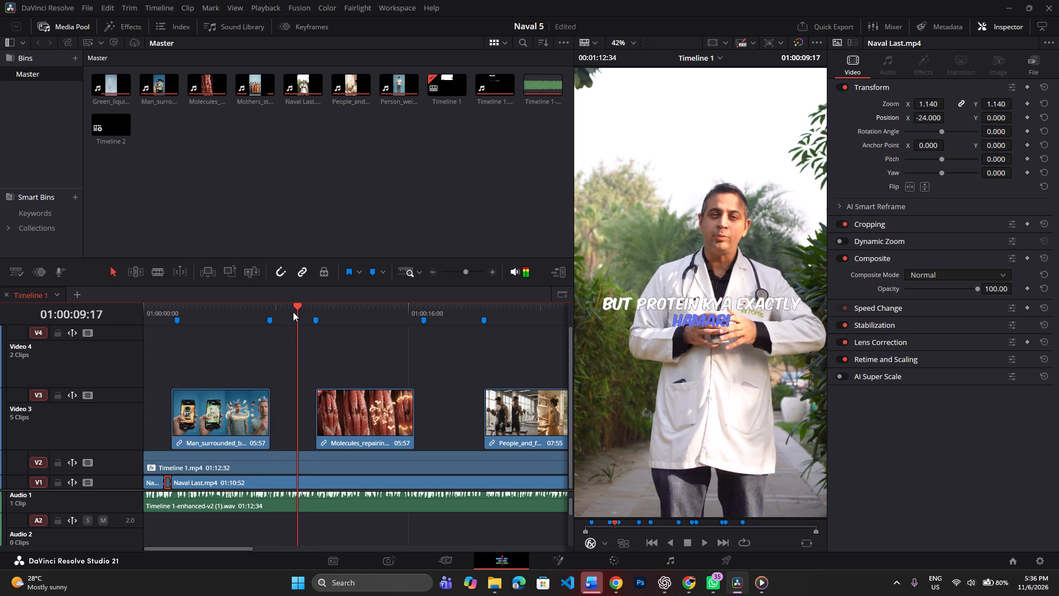
pyautogui.press('space')
pyautogui.press('space')
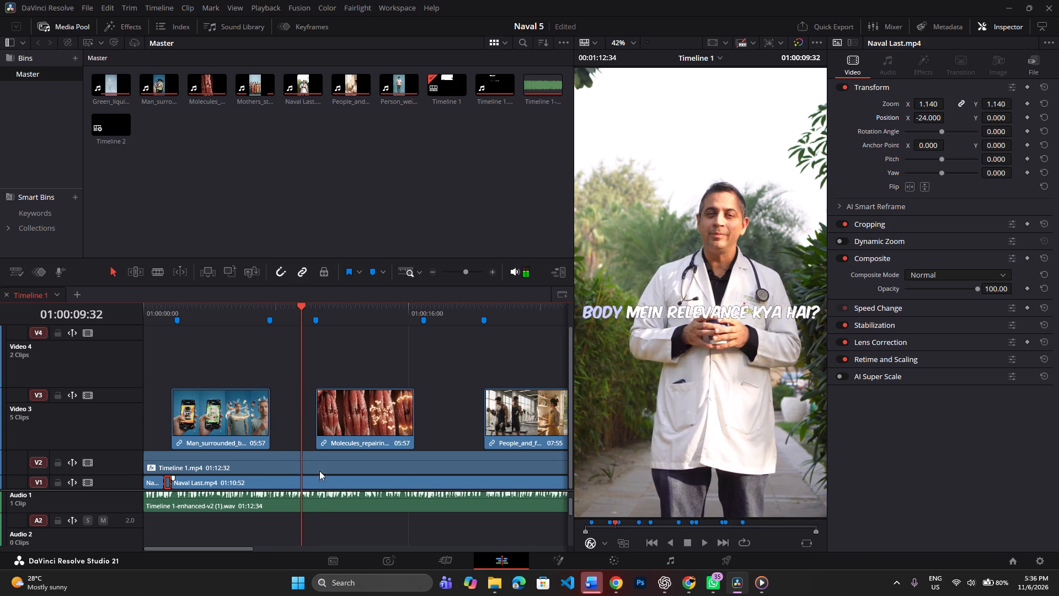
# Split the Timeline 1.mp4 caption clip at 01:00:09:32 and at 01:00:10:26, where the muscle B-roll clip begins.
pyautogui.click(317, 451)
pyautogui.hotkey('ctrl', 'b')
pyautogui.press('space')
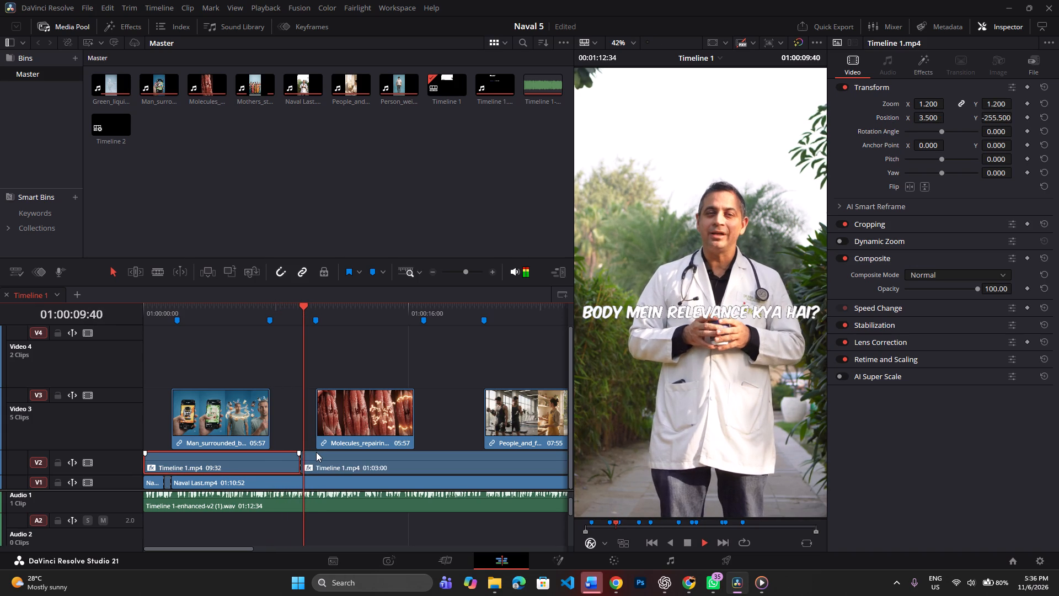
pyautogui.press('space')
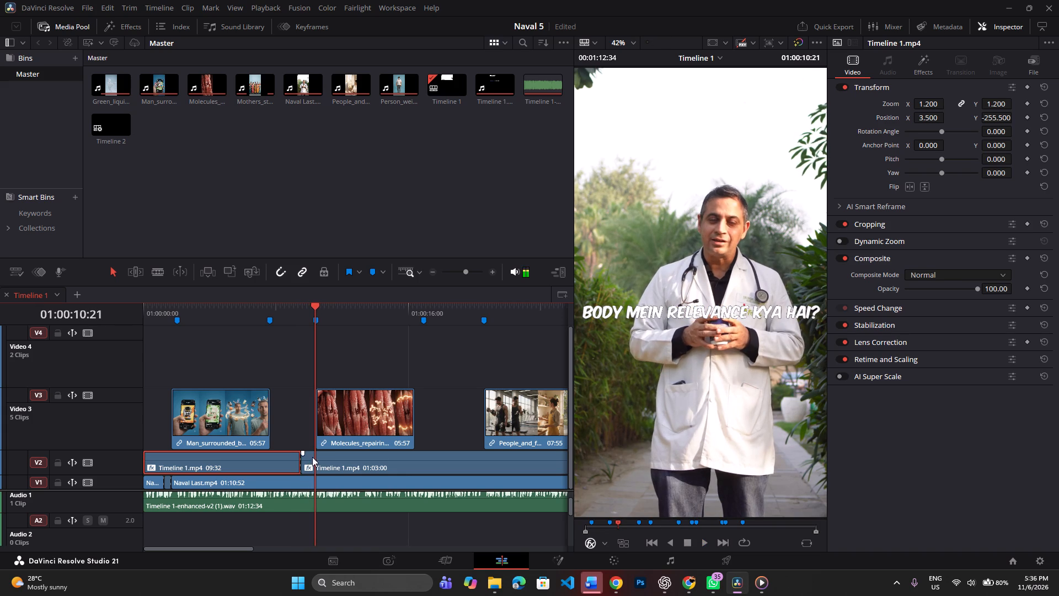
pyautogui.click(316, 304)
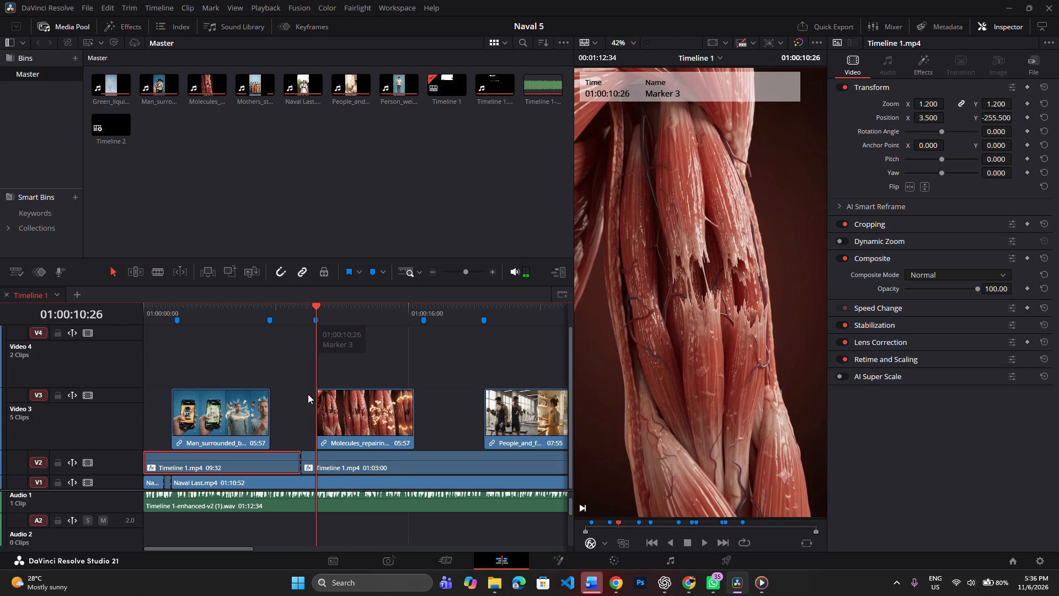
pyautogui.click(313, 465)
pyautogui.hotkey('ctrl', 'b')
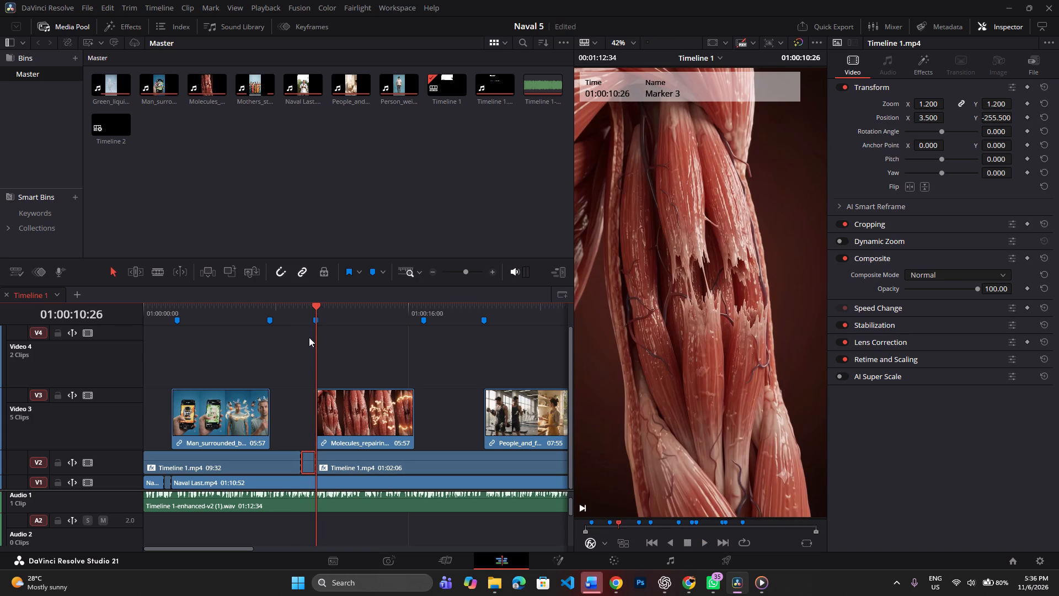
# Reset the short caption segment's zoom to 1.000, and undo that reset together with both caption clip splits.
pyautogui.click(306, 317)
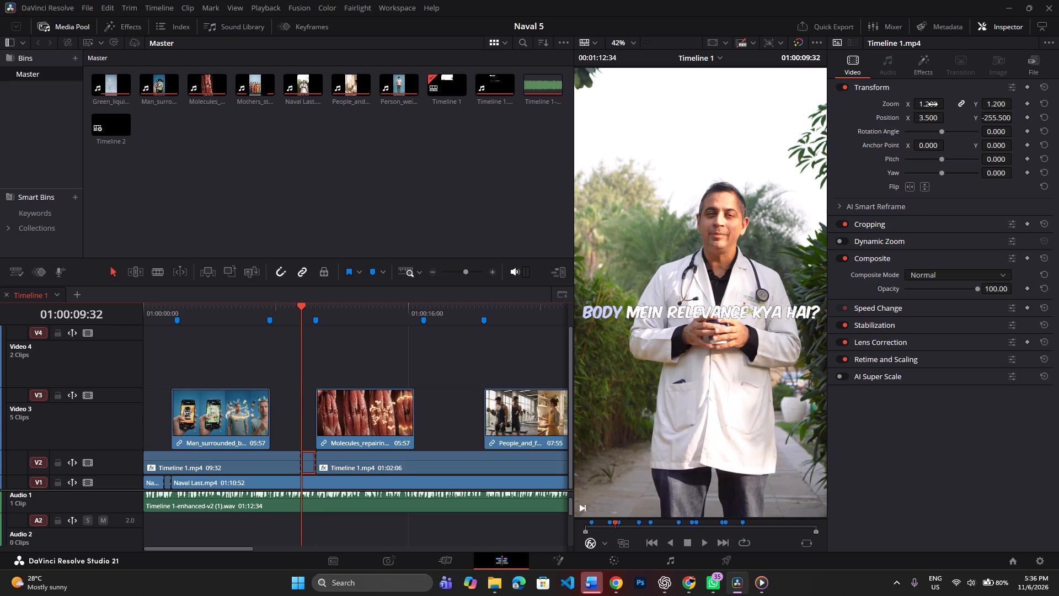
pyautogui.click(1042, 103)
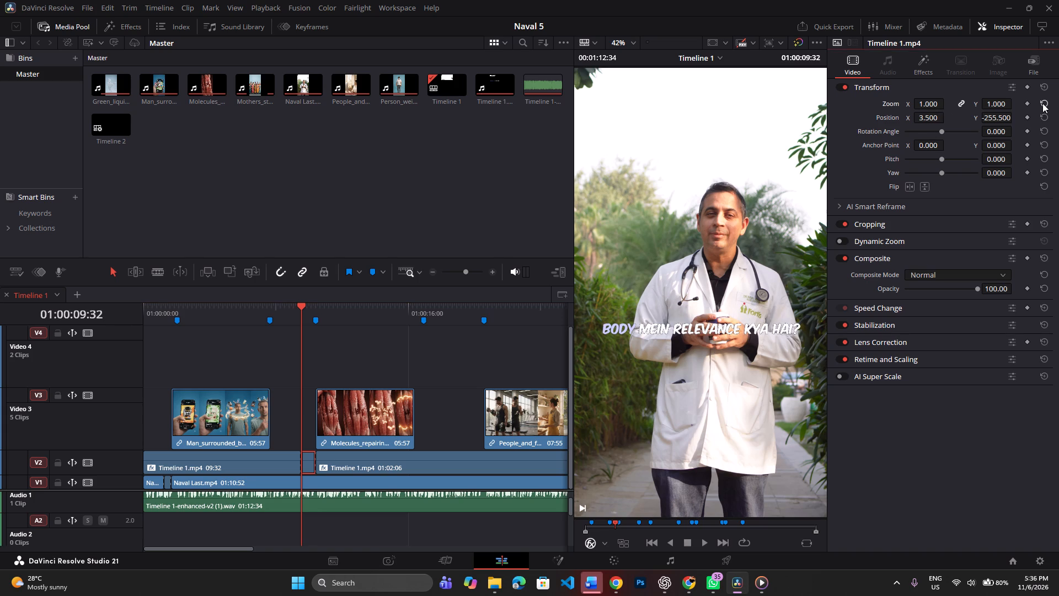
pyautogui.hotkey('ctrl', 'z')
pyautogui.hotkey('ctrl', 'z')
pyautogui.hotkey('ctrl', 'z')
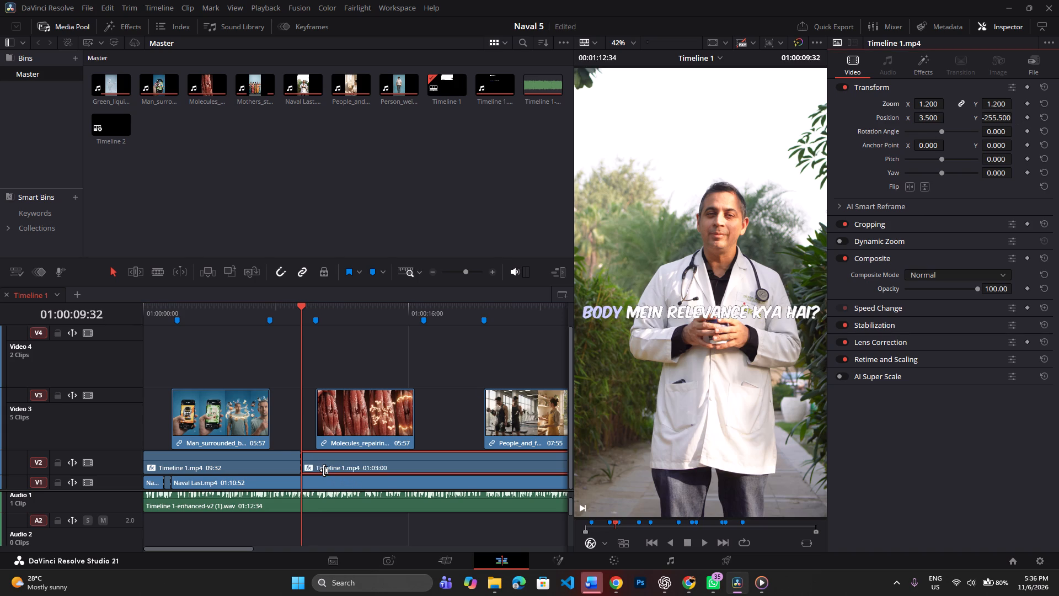
# Split Naval Last.mp4 at 01:00:09:32 and at 01:00:10:26, where the muscle B-roll clip begins.
pyautogui.click(317, 487)
pyautogui.hotkey('ctrl', 'b')
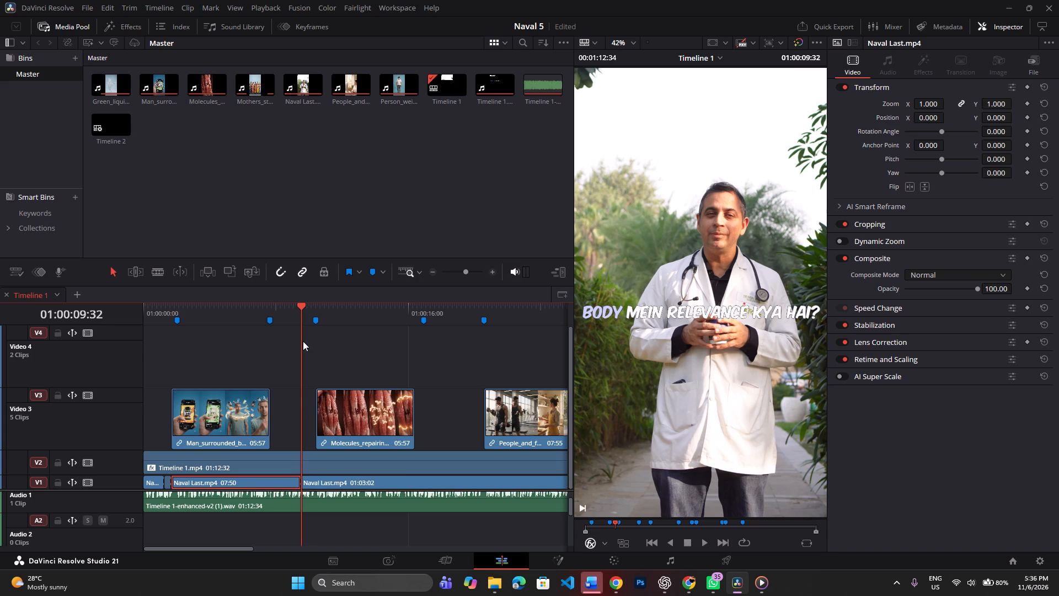
pyautogui.moveTo(302, 308); pyautogui.dragTo(307, 310)
pyautogui.moveTo(307, 310); pyautogui.dragTo(312, 311)
pyautogui.click(329, 483)
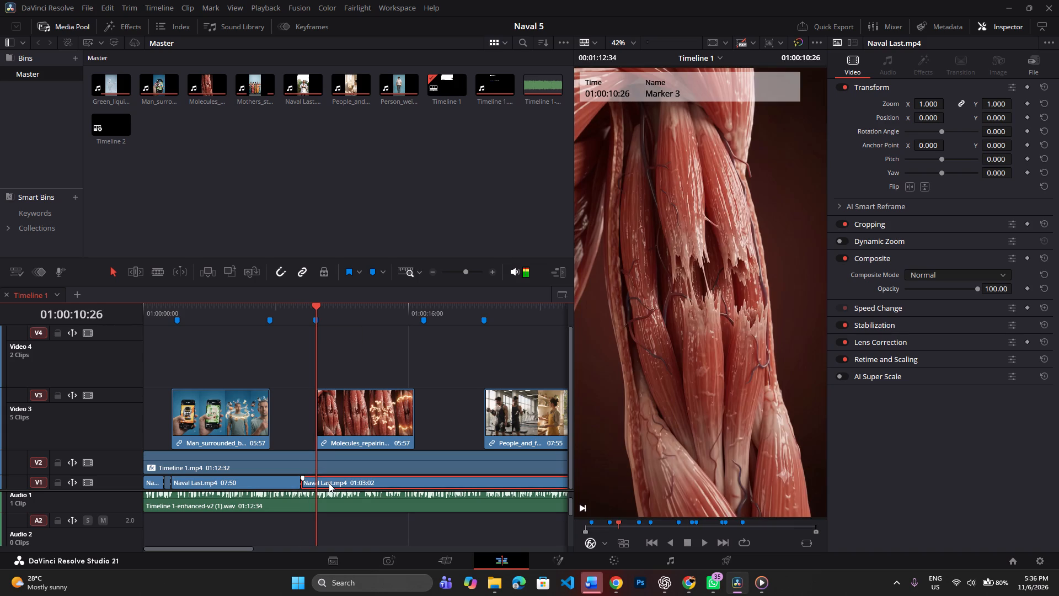
pyautogui.hotkey('ctrl', 'b')
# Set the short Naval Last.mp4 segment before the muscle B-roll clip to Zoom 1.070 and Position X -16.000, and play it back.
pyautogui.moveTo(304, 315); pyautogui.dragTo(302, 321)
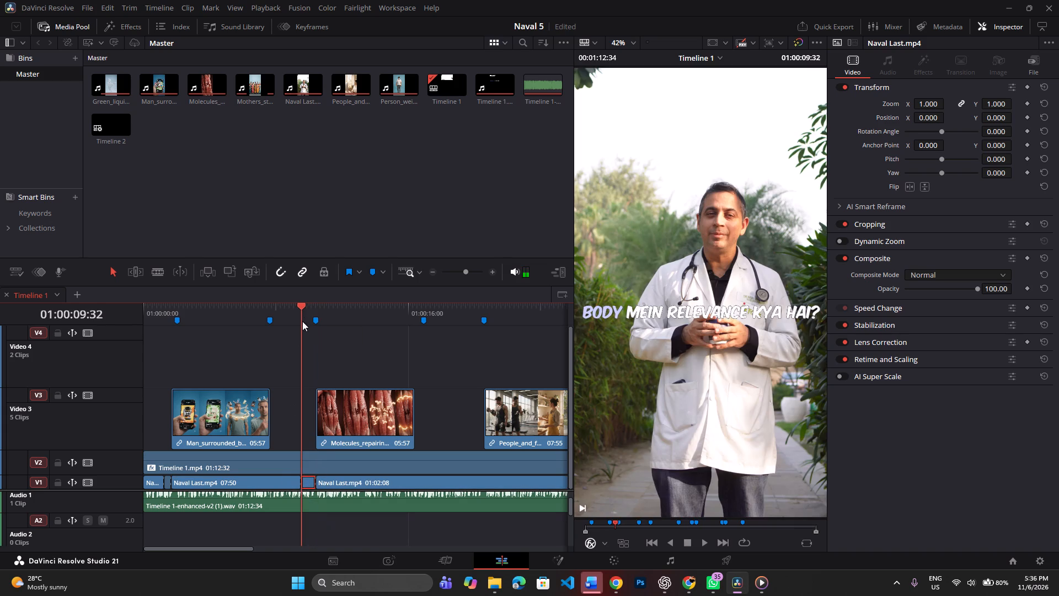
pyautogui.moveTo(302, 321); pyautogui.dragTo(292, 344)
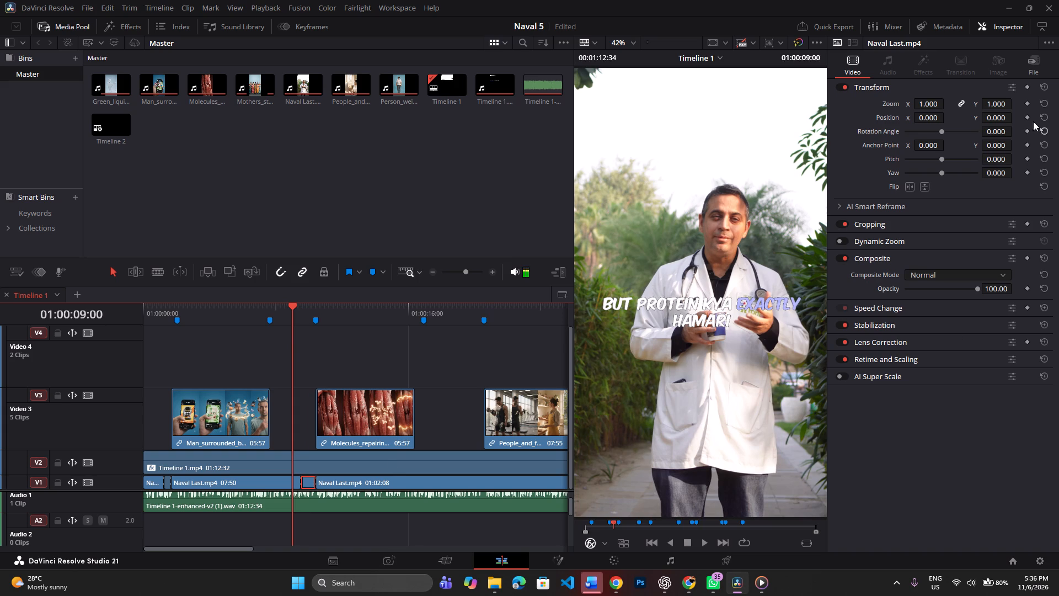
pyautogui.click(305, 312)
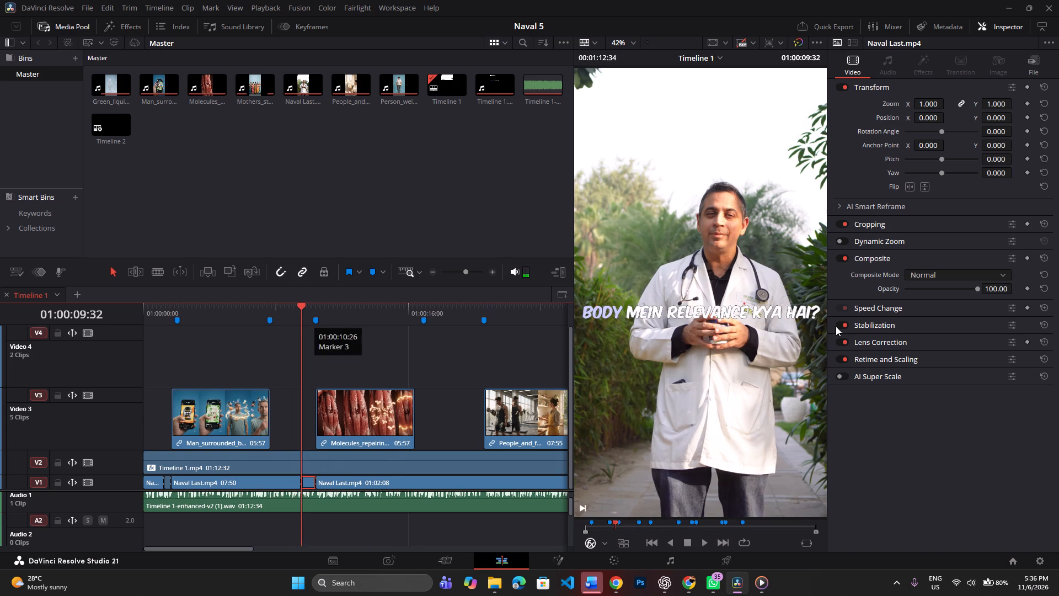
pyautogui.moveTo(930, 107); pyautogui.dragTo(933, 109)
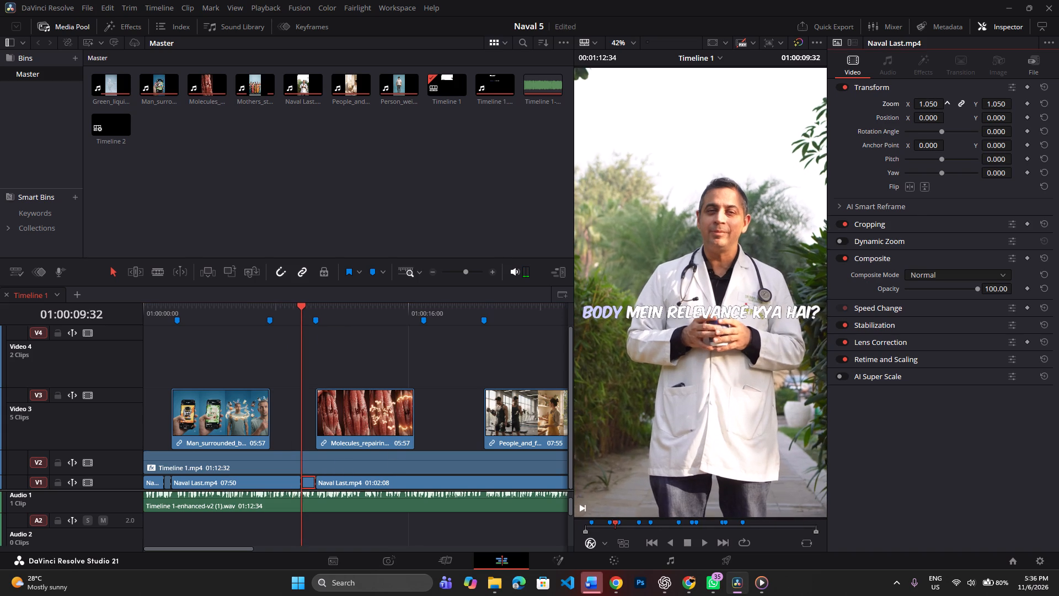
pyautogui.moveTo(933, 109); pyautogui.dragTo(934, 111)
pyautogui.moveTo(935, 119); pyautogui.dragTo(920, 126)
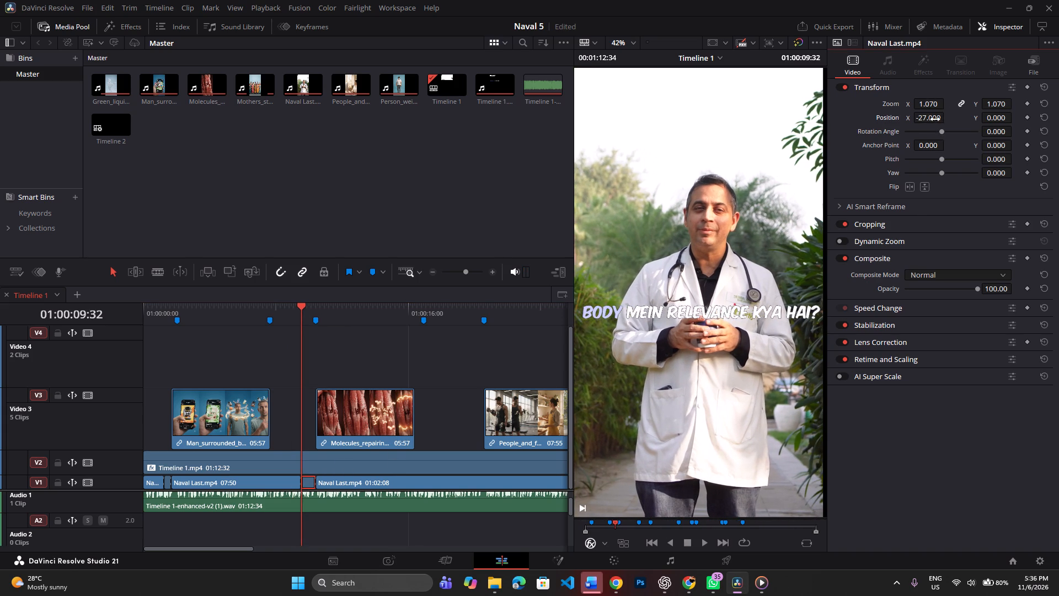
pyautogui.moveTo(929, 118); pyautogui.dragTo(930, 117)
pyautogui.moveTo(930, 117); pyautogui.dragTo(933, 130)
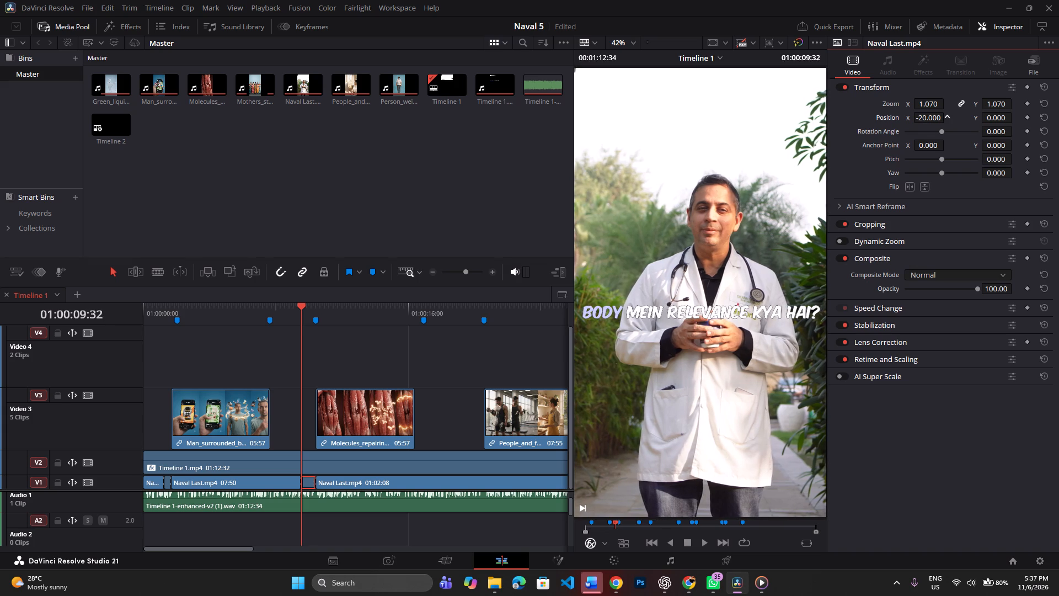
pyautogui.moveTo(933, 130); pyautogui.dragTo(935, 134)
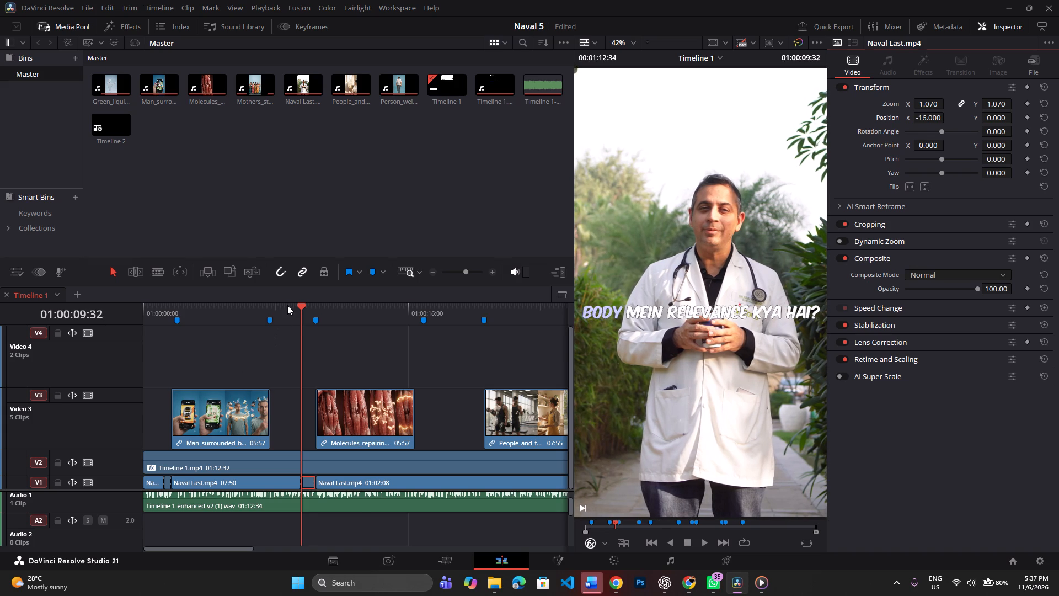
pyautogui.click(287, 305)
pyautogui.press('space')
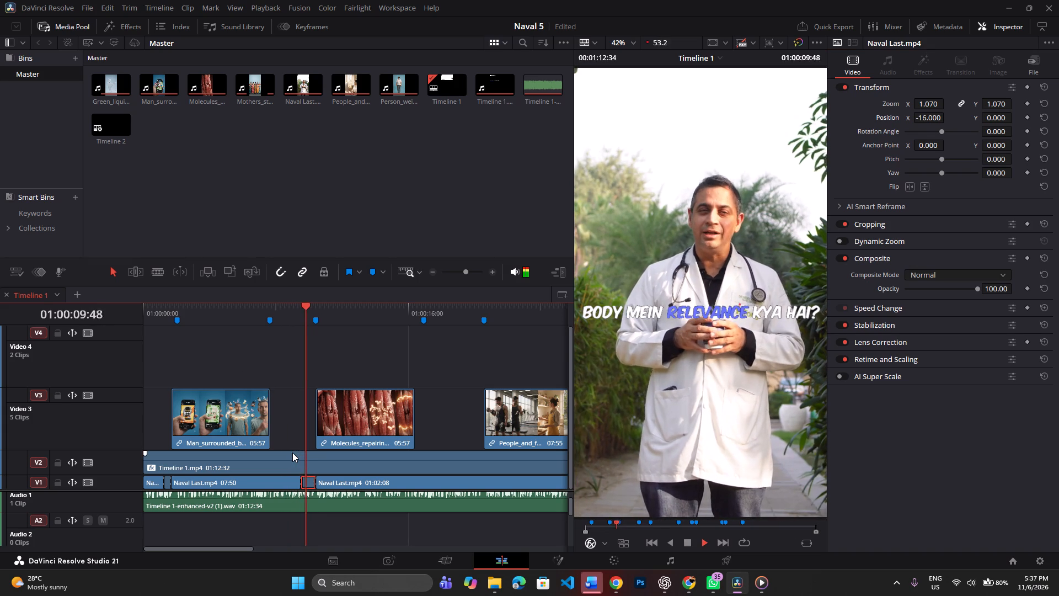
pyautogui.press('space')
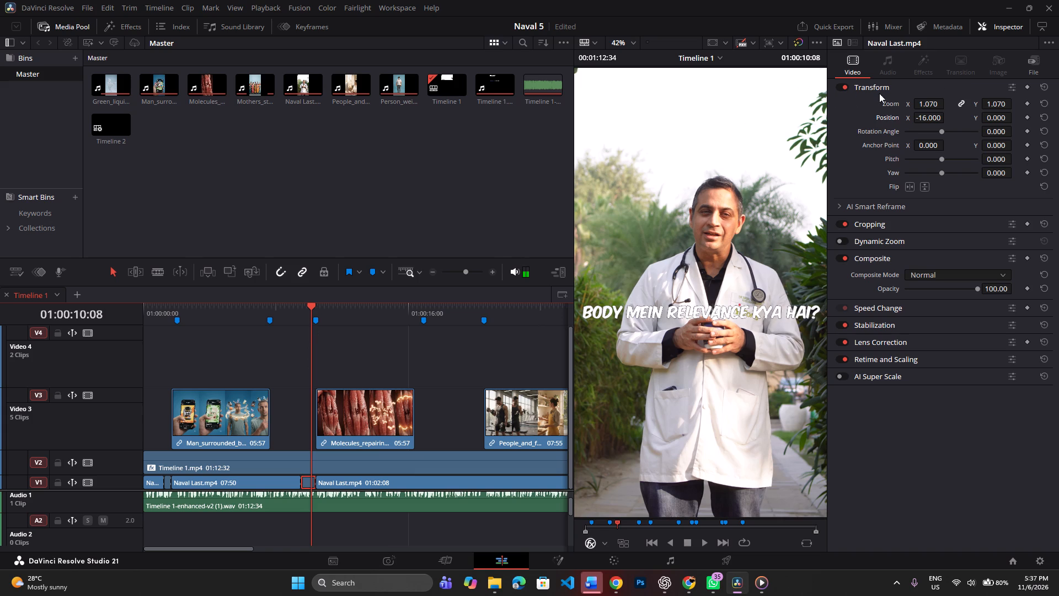
# Set the same Naval Last.mp4 segment to Zoom 1.240 and Position X -55.000, and replay the passage leading into it.
pyautogui.moveTo(931, 106); pyautogui.dragTo(940, 118)
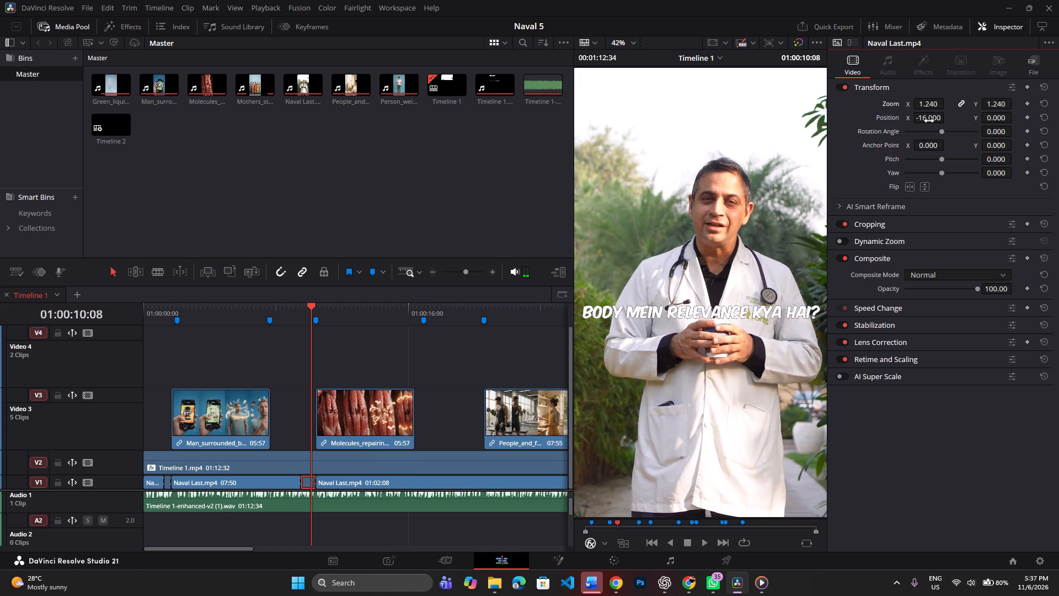
pyautogui.moveTo(930, 120); pyautogui.dragTo(908, 125)
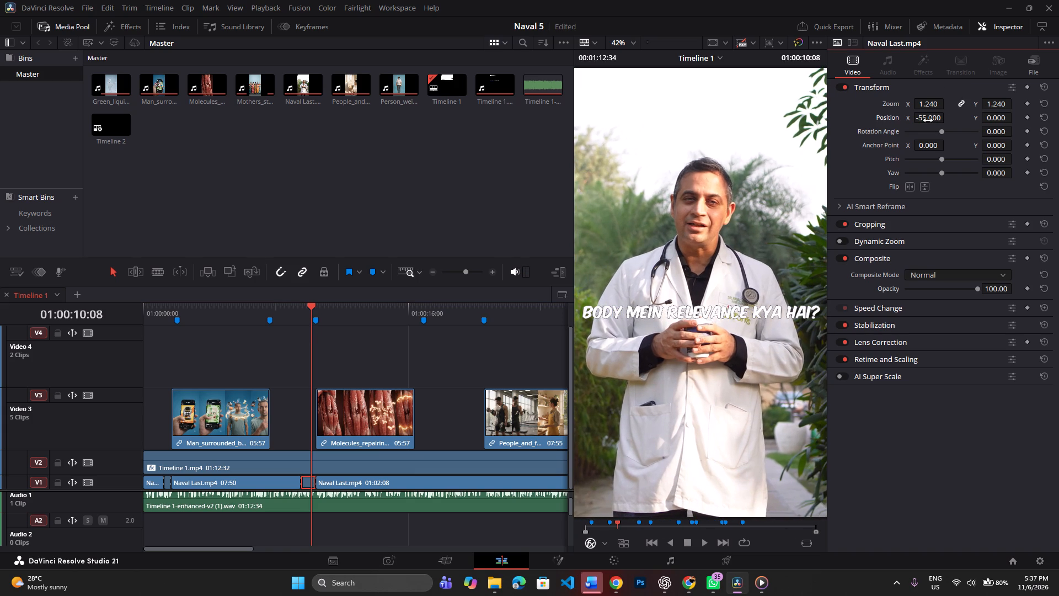
pyautogui.click(280, 311)
pyautogui.press('space')
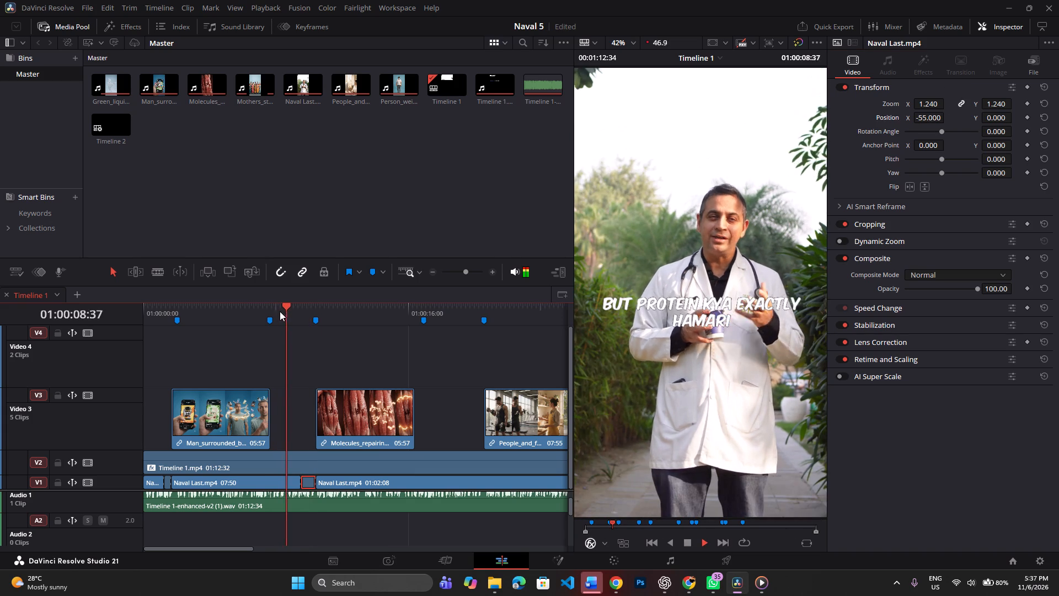
pyautogui.press('space')
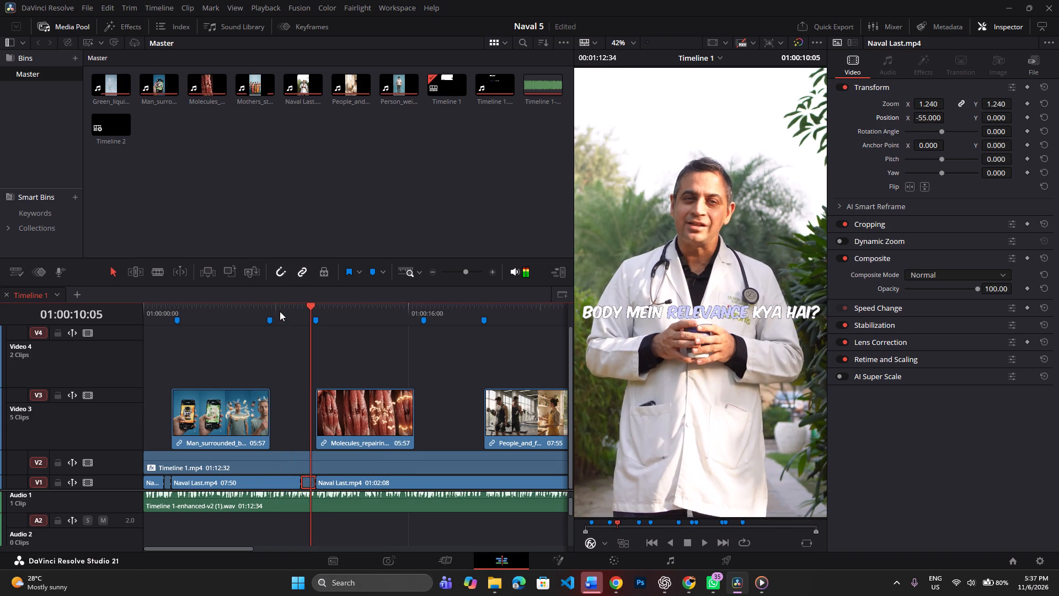
pyautogui.click(286, 304)
pyautogui.press('space')
pyautogui.press('space')
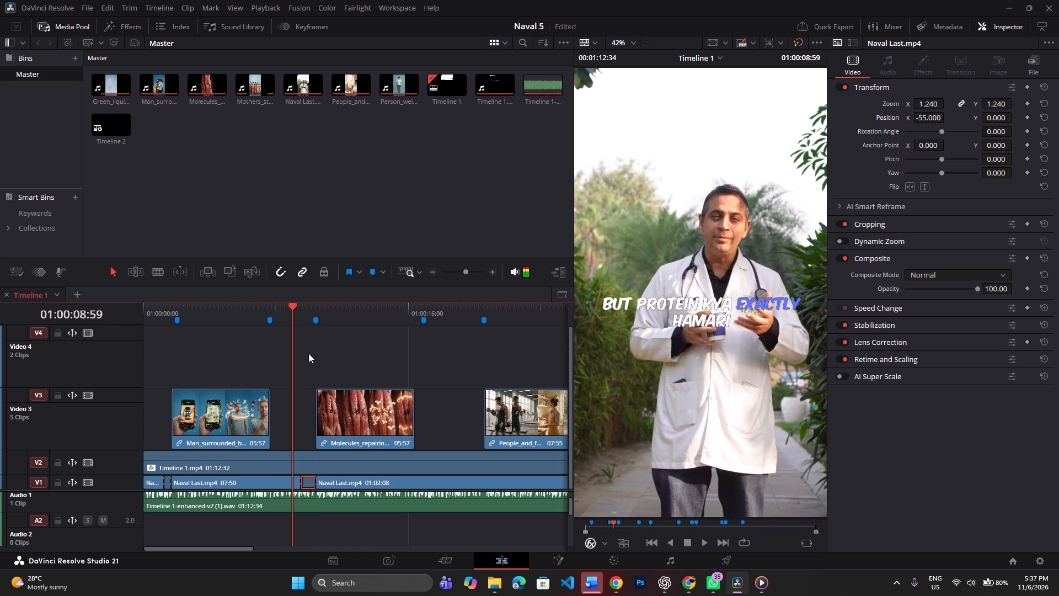
pyautogui.press('space')
pyautogui.press('space')
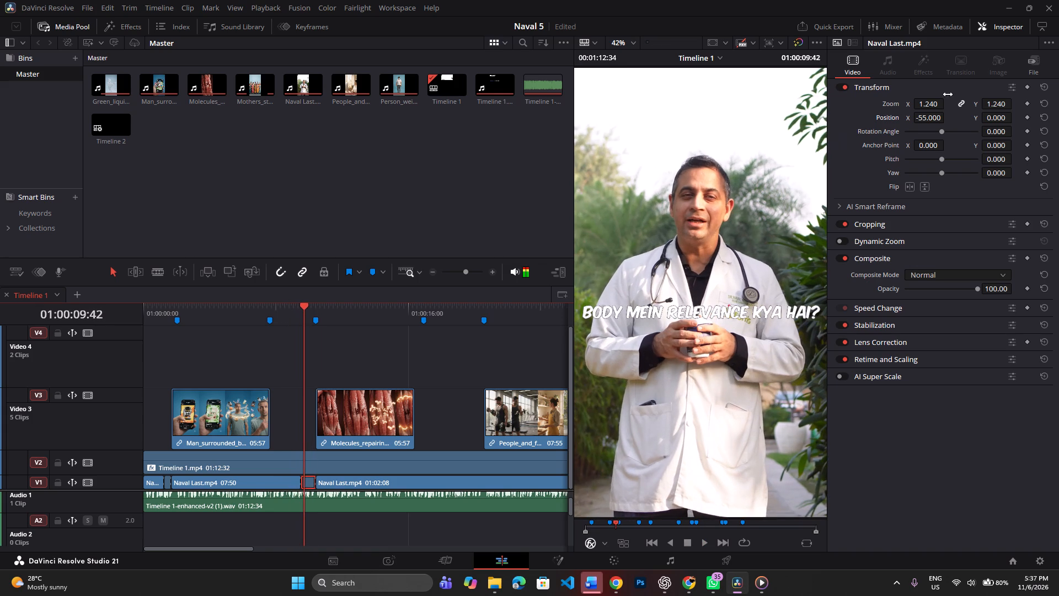
# Set the segment's Position X to -35.000 and replay the passage leading into the punch-in.
pyautogui.moveTo(924, 119); pyautogui.dragTo(935, 125)
pyautogui.click(286, 308)
pyautogui.press('space')
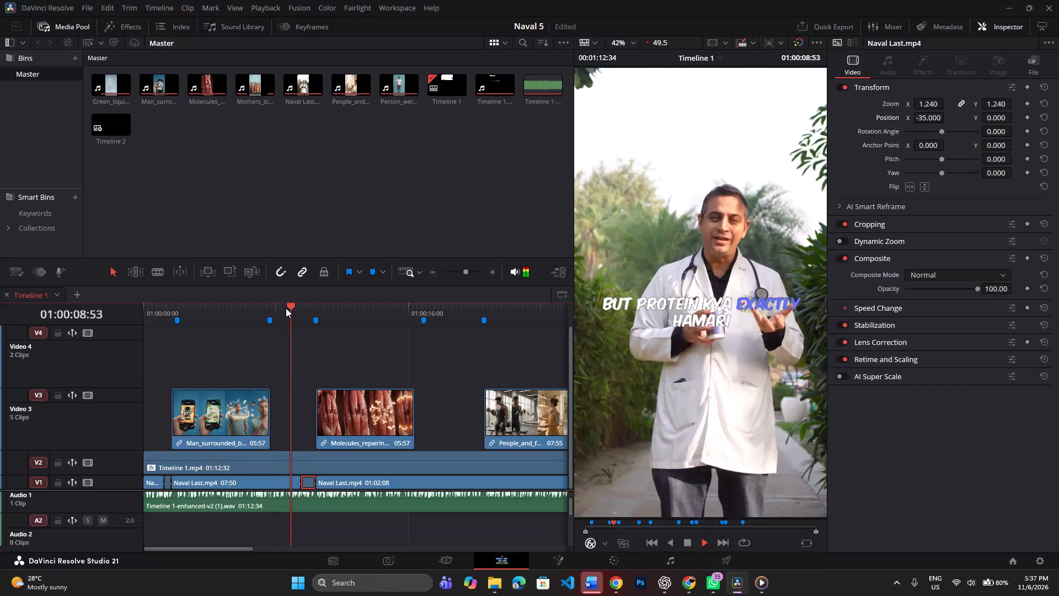
# Play back the punch-in, the muscle B-roll and the doctor's passage after it, replaying from about 01:00:16:57 to judge the next zoom.
pyautogui.press('space')
pyautogui.press('space')
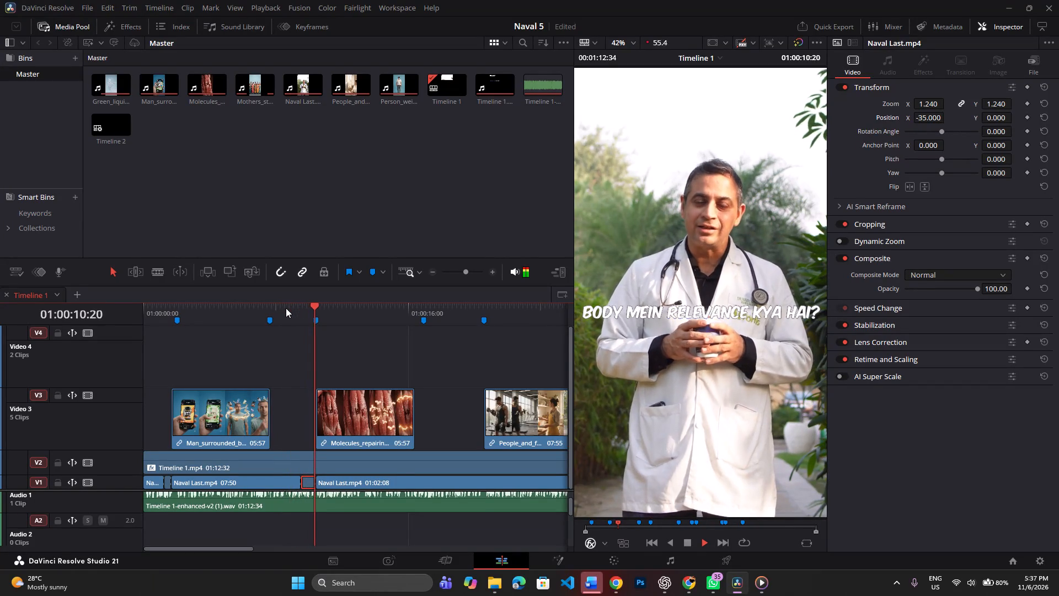
pyautogui.press('space')
pyautogui.press('space')
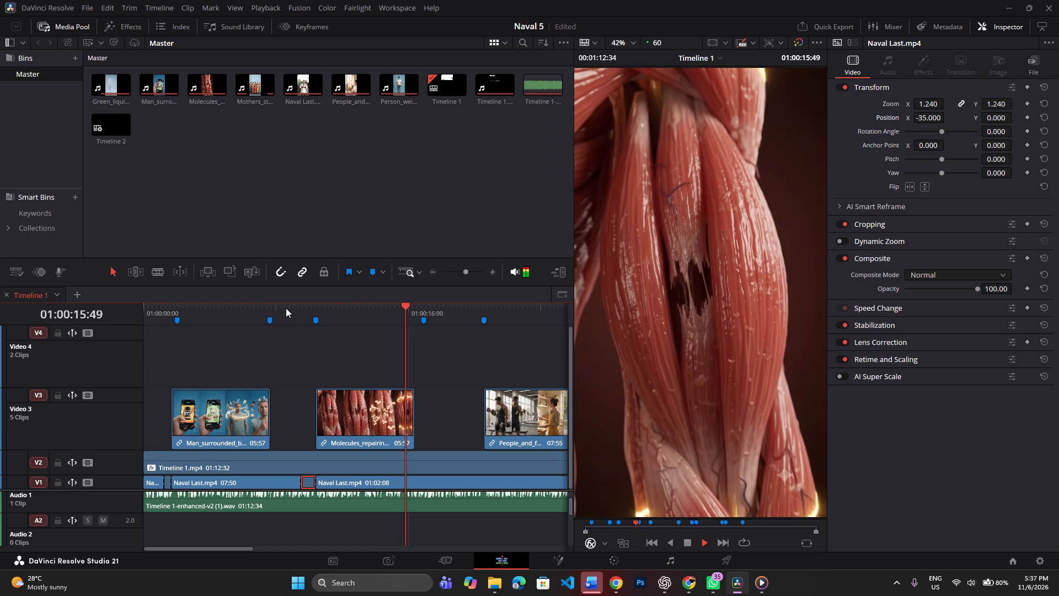
pyautogui.press('space')
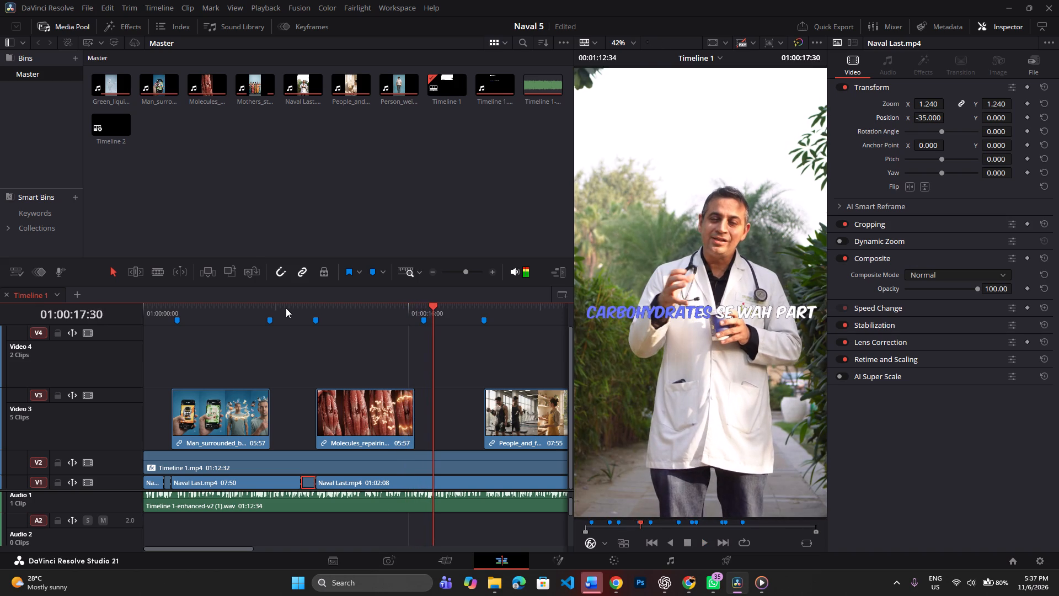
pyautogui.click(422, 308)
pyautogui.press('space')
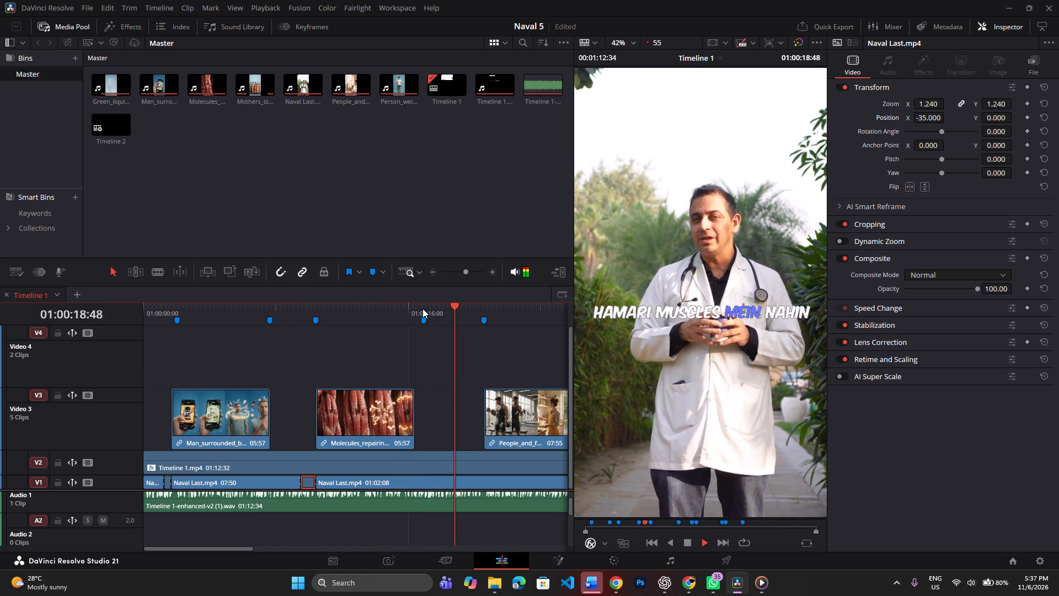
pyautogui.press('space')
pyautogui.click(422, 308)
pyautogui.press('space')
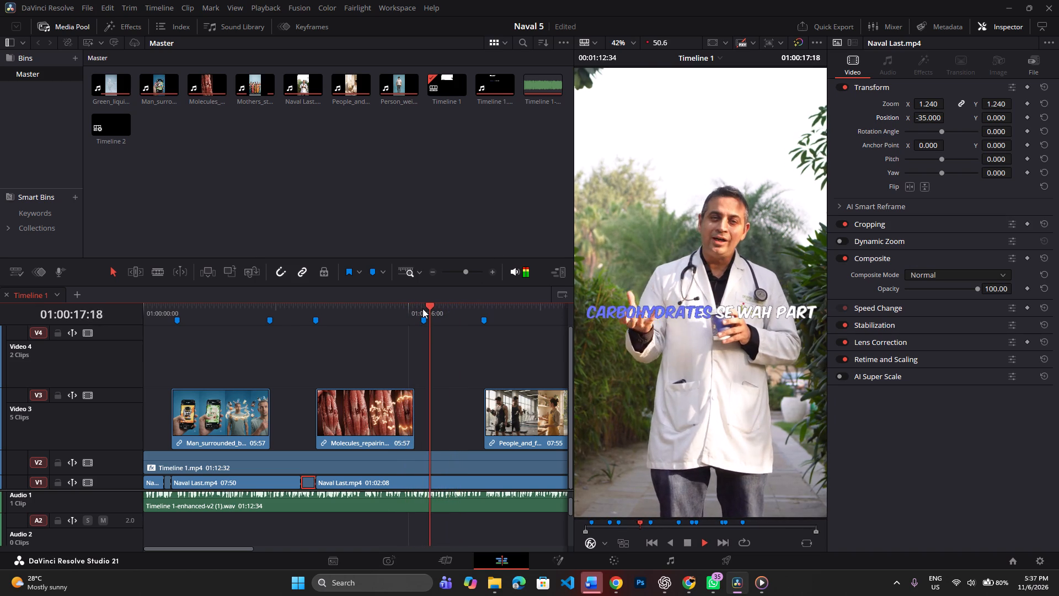
pyautogui.press('space')
pyautogui.click(422, 308)
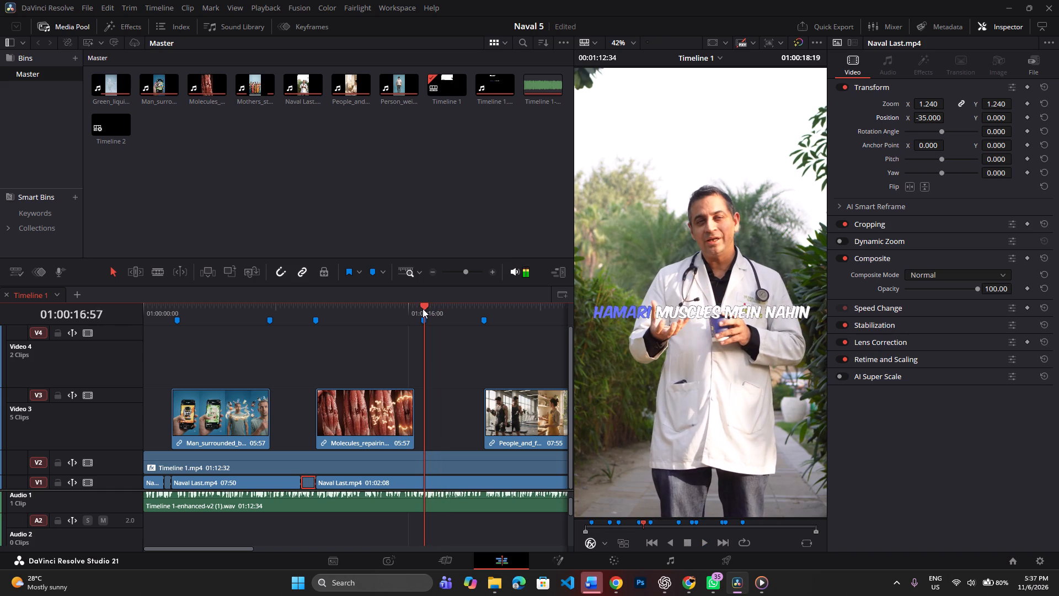
pyautogui.press('space')
pyautogui.press('space')
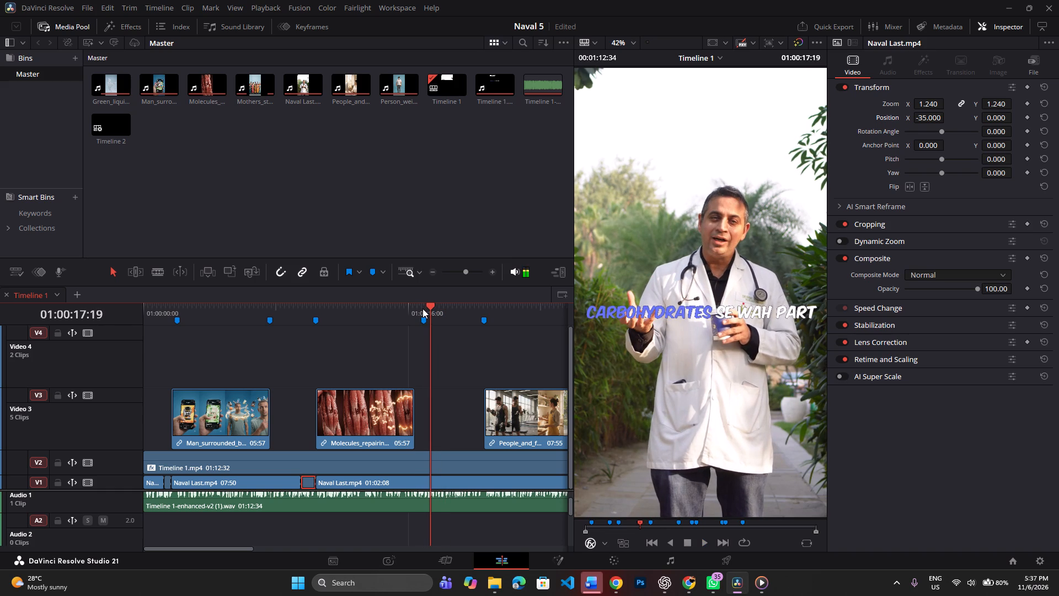
# Split Naval Last.mp4 at Marker 4 (01:00:16:57) and at Marker 5 (01:00:20:36), where the gym B-roll begins.
pyautogui.click(422, 308)
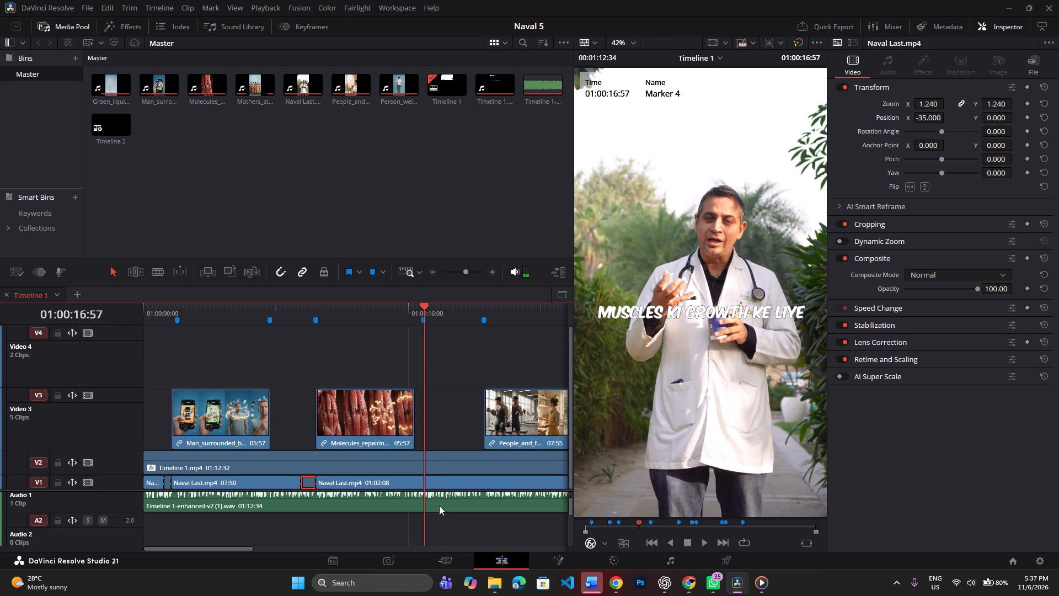
pyautogui.click(435, 482)
pyautogui.hotkey('ctrl', 'b')
pyautogui.press('space')
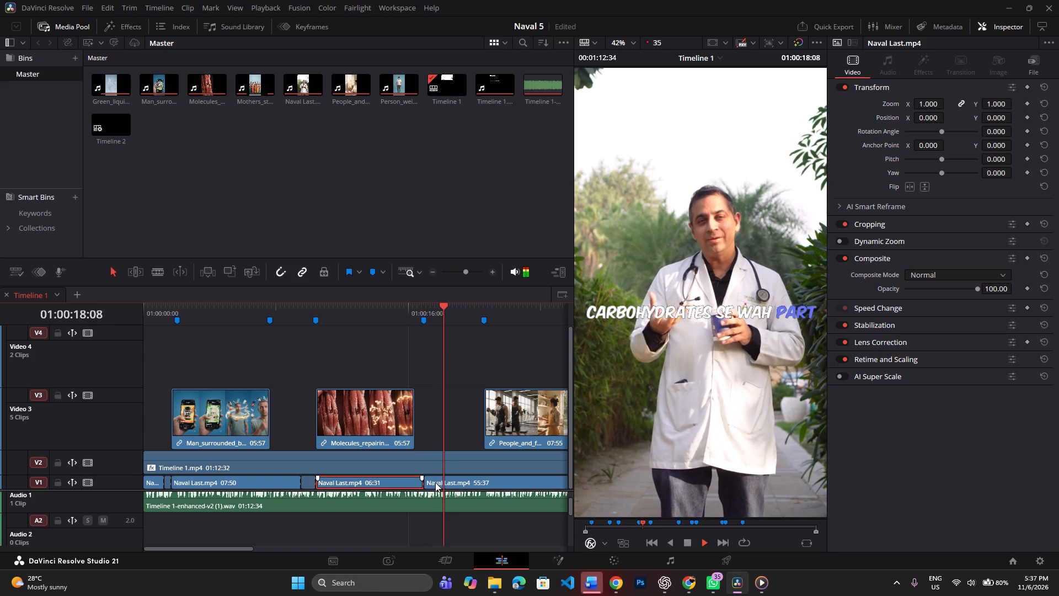
pyautogui.press('space')
pyautogui.press('space')
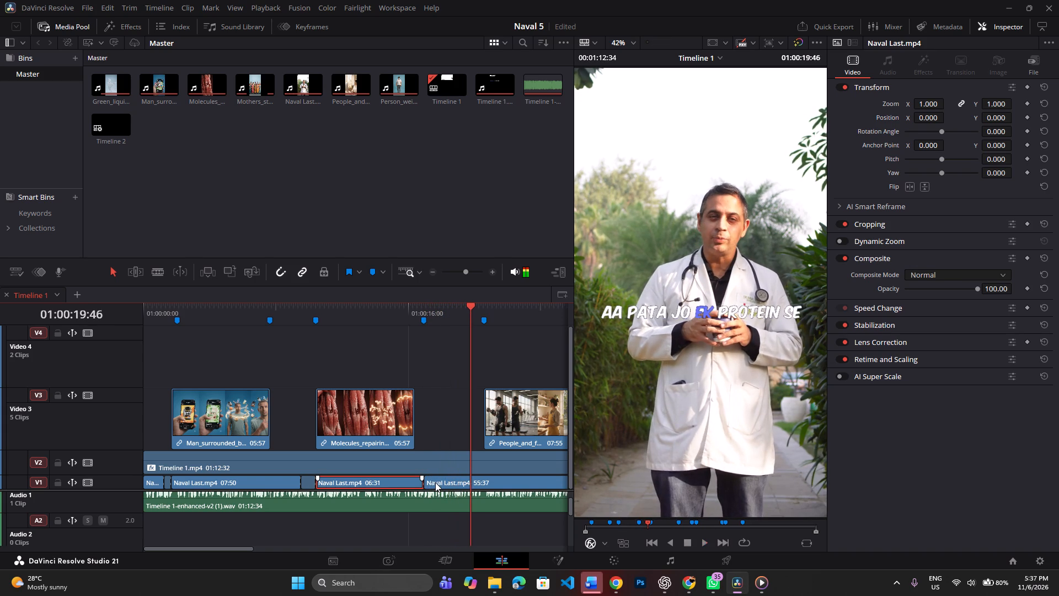
pyautogui.press('space')
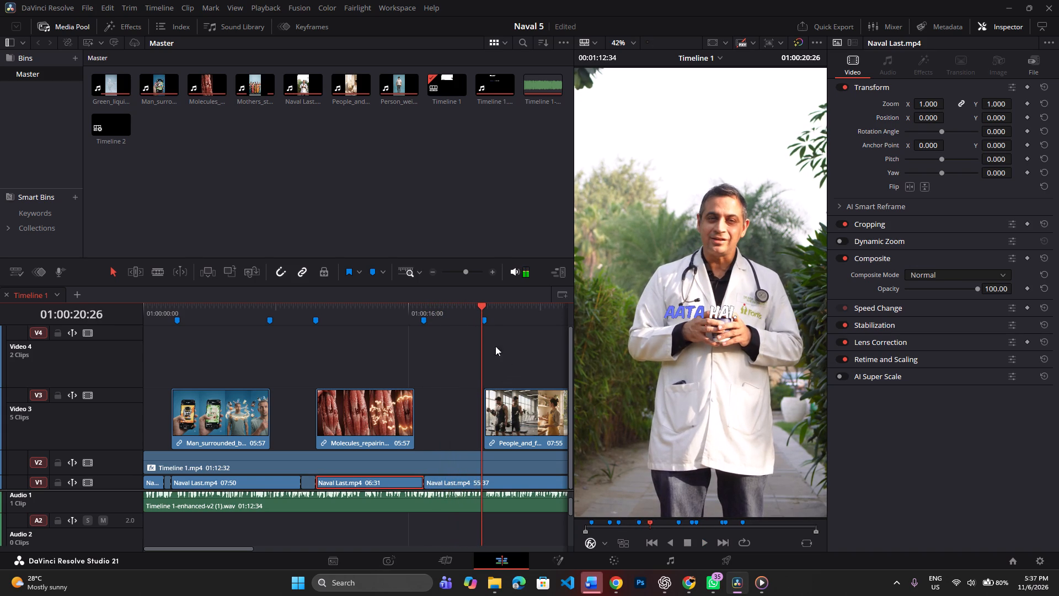
pyautogui.press('space')
pyautogui.press('space')
pyautogui.click(480, 306)
pyautogui.moveTo(484, 306); pyautogui.dragTo(484, 324)
pyautogui.click(461, 486)
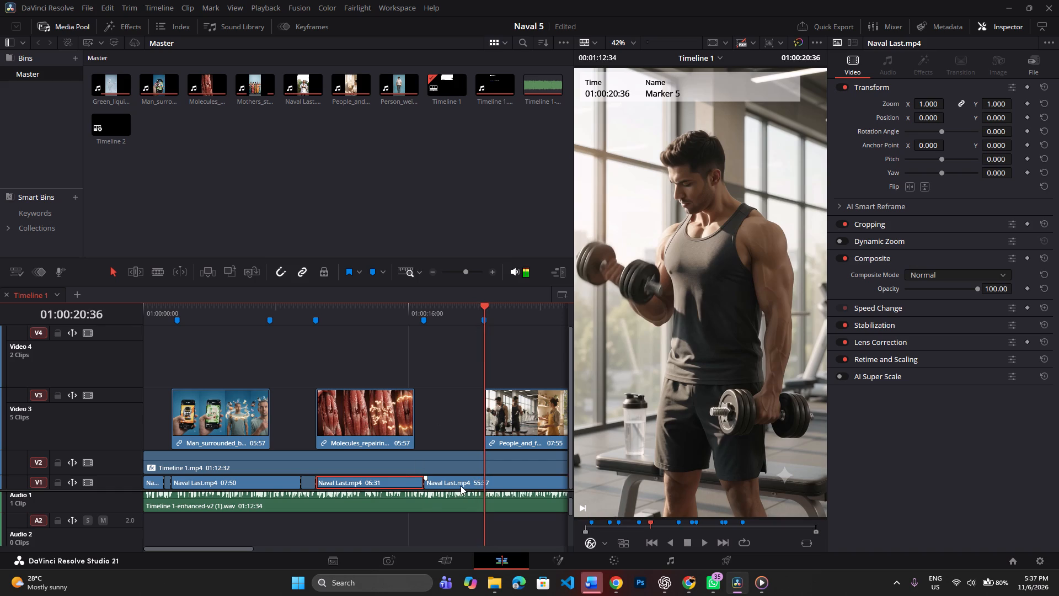
pyautogui.hotkey('ctrl', 'b')
# Keyframe the new segment's Zoom at 01:00:16:57, and at 01:00:20:06 keyframe Zoom 1.290 and Position X -21.000.
pyautogui.click(452, 481)
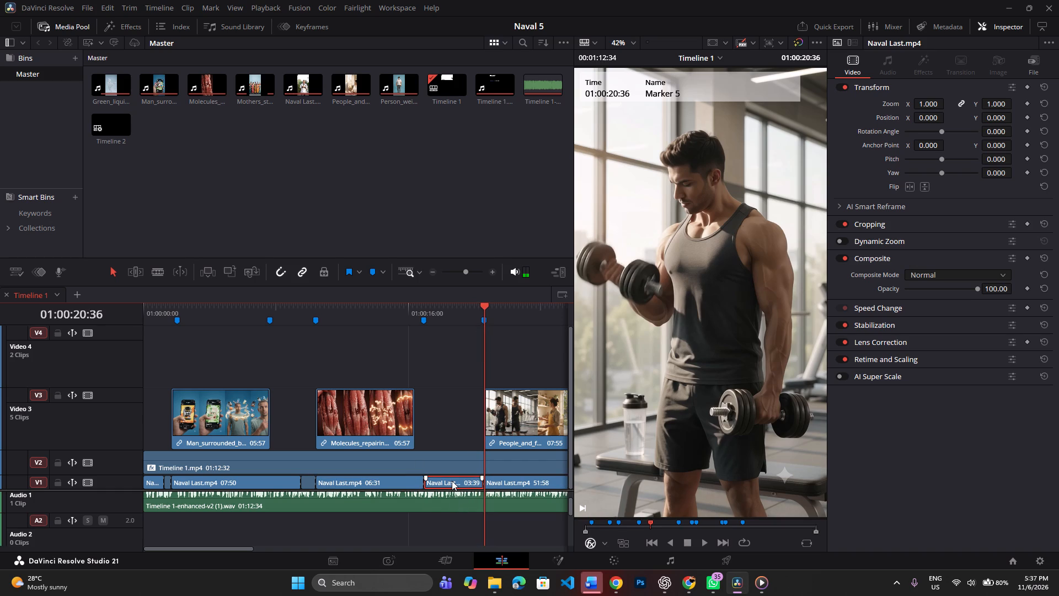
pyautogui.moveTo(430, 310); pyautogui.dragTo(423, 318)
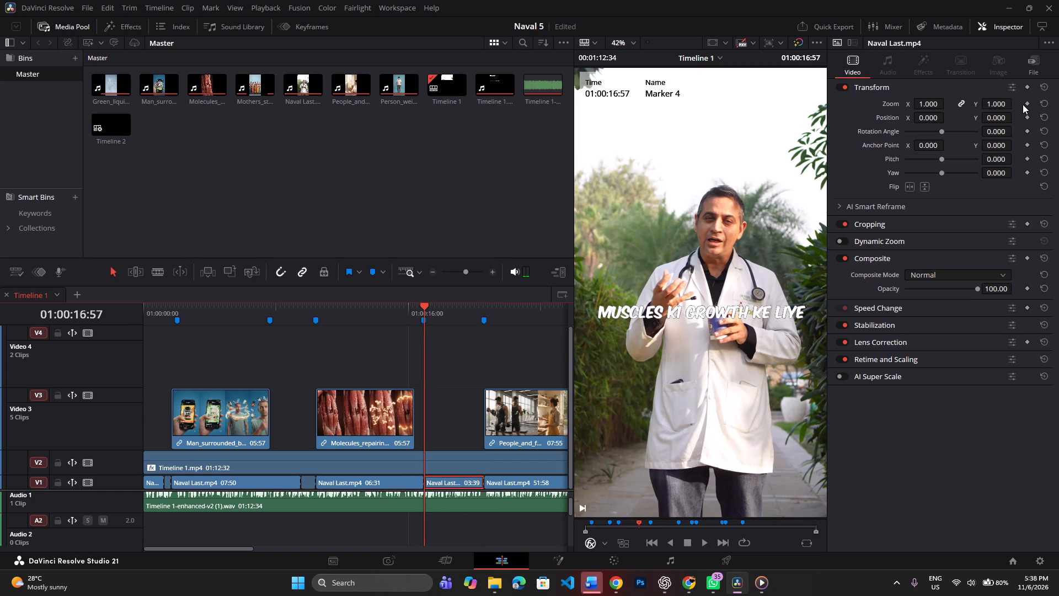
pyautogui.click(1028, 104)
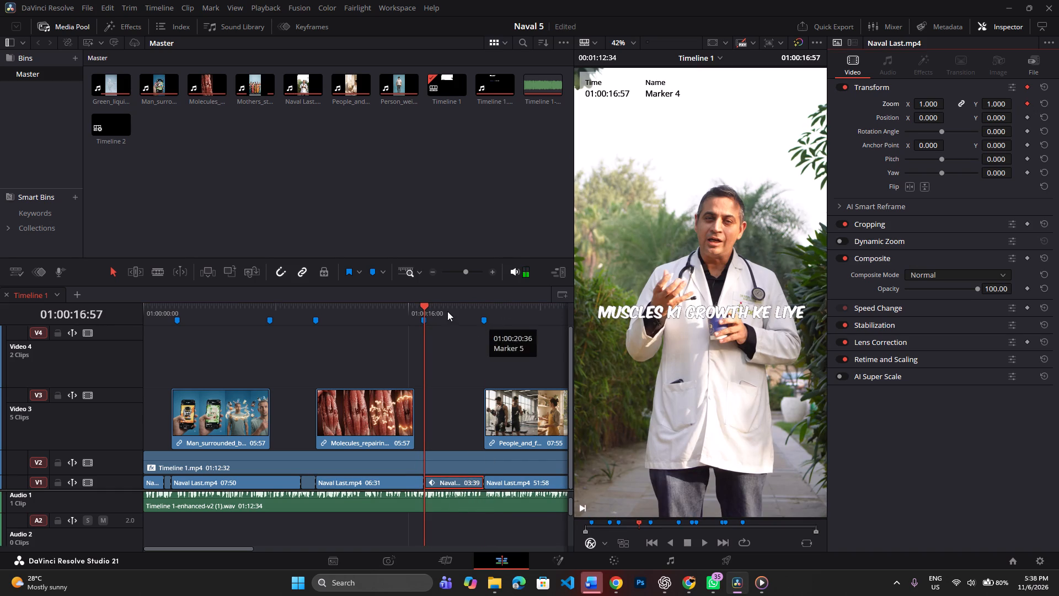
pyautogui.moveTo(447, 311); pyautogui.dragTo(476, 318)
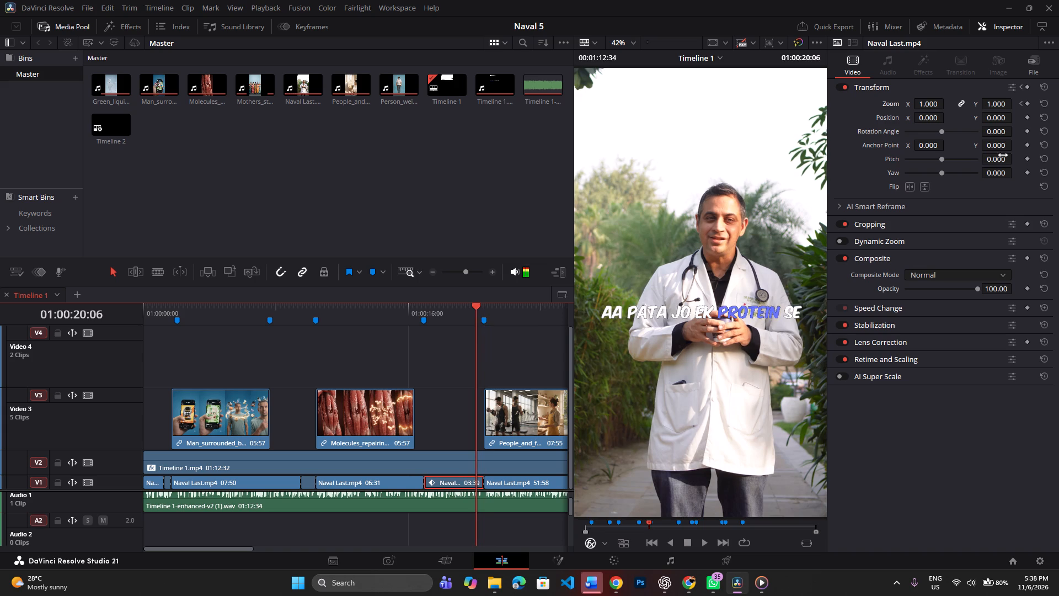
pyautogui.click(1025, 106)
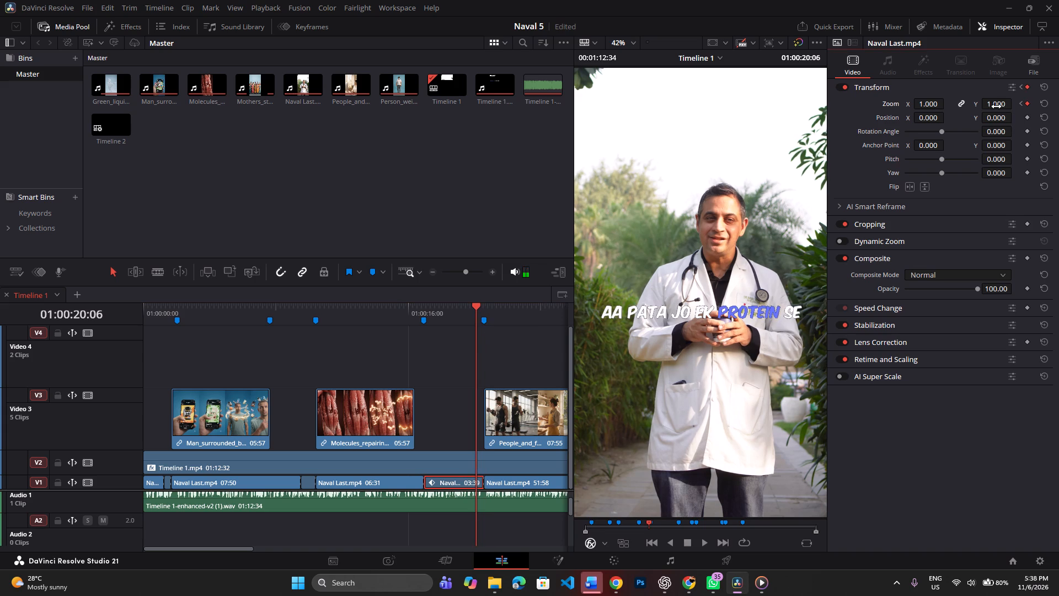
pyautogui.moveTo(996, 107); pyautogui.dragTo(1012, 109)
pyautogui.moveTo(935, 120); pyautogui.dragTo(926, 121)
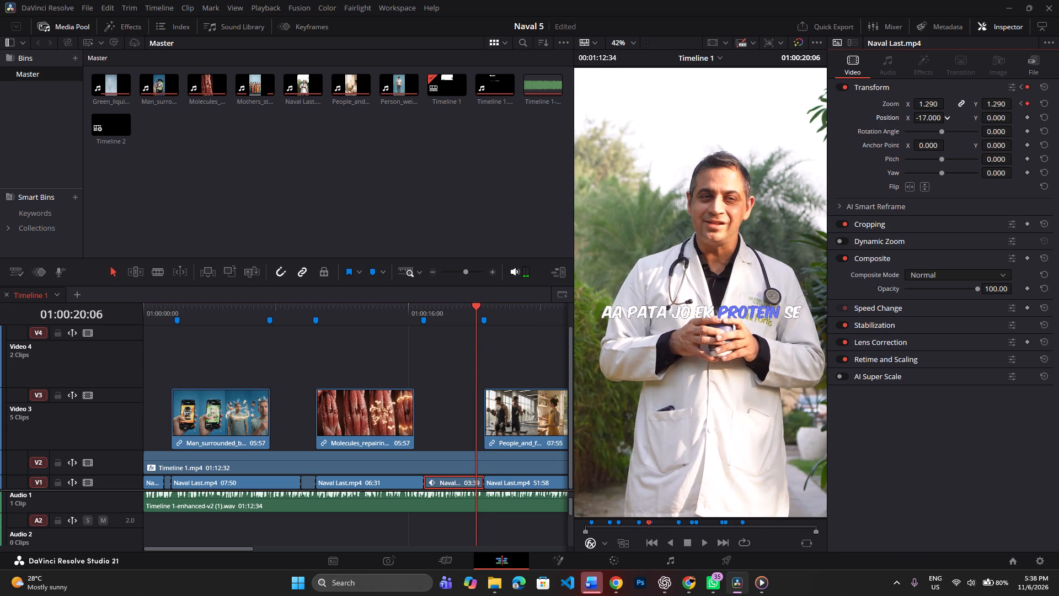
pyautogui.moveTo(926, 121); pyautogui.dragTo(923, 123)
pyautogui.click(1027, 118)
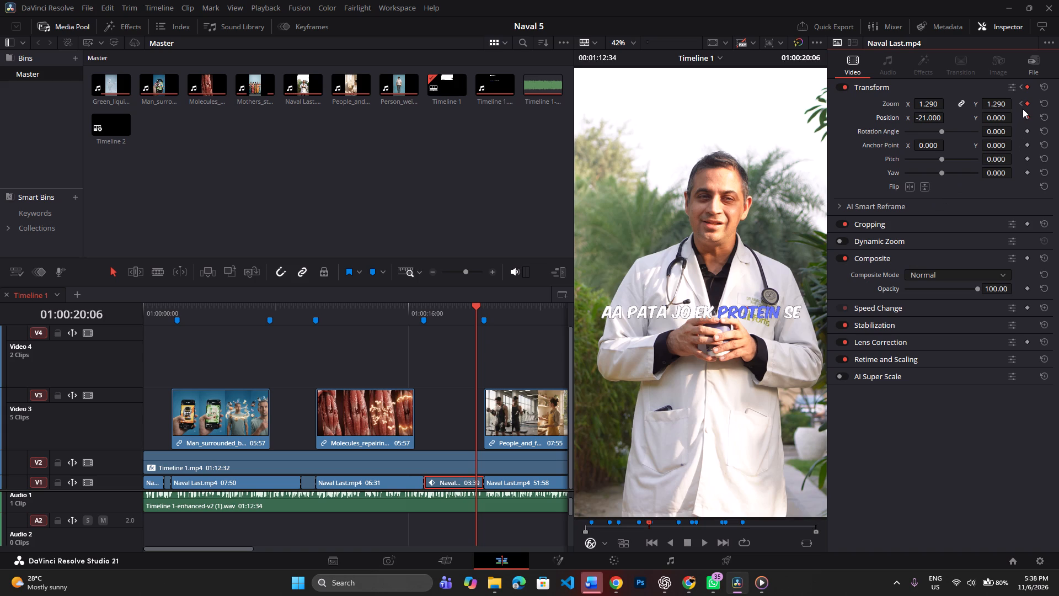
# Set the segment's Position X to 0 at the first Zoom keyframe (01:00:16:57) and play back the gradual zoom.
pyautogui.click(1024, 104)
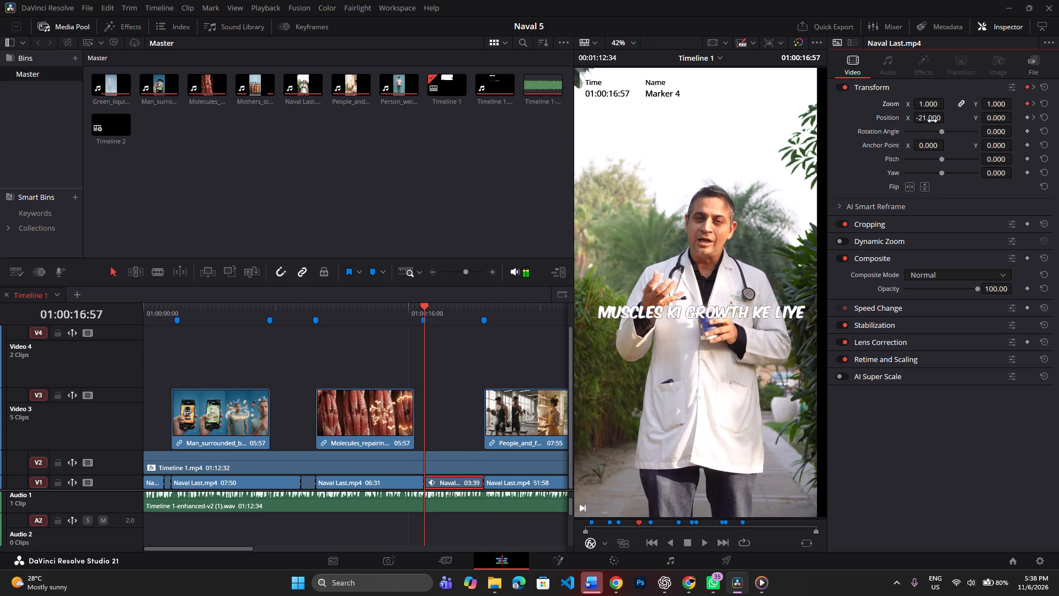
pyautogui.doubleClick(932, 121)
pyautogui.press('0')
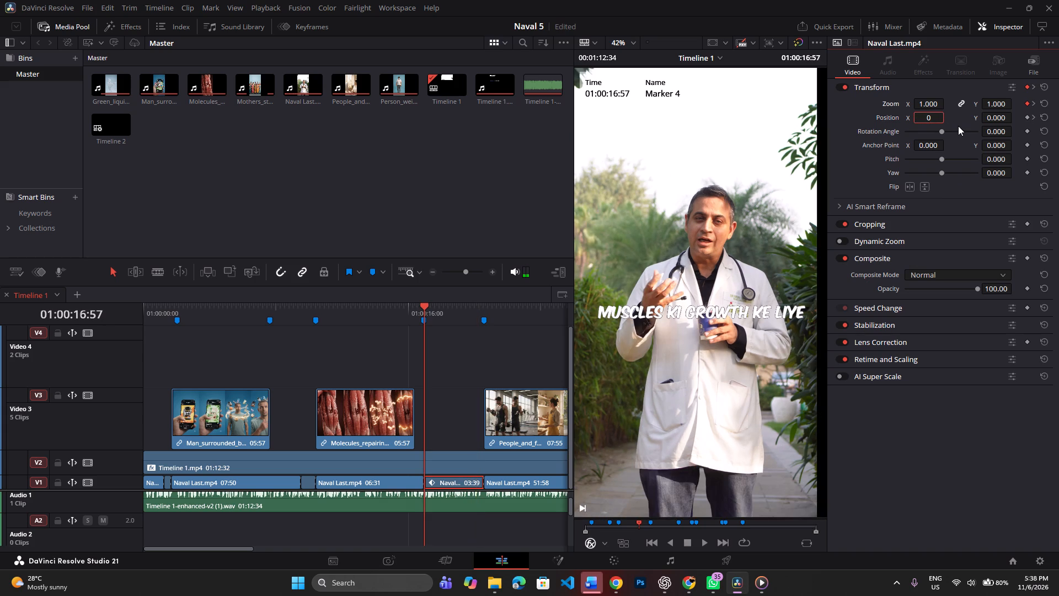
pyautogui.click(958, 123)
pyautogui.press('space')
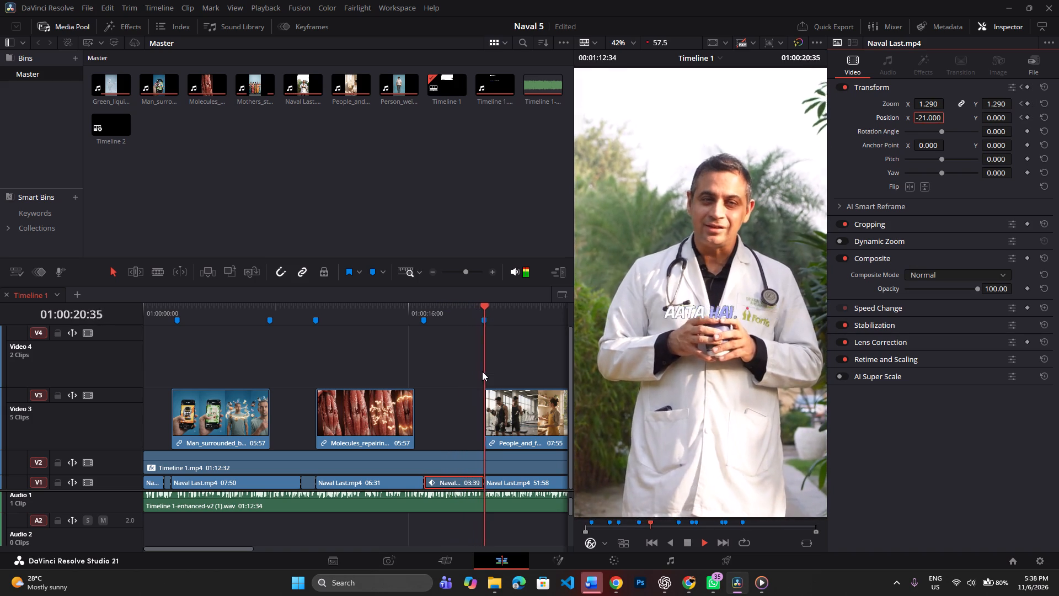
pyautogui.press('space')
pyautogui.press('space')
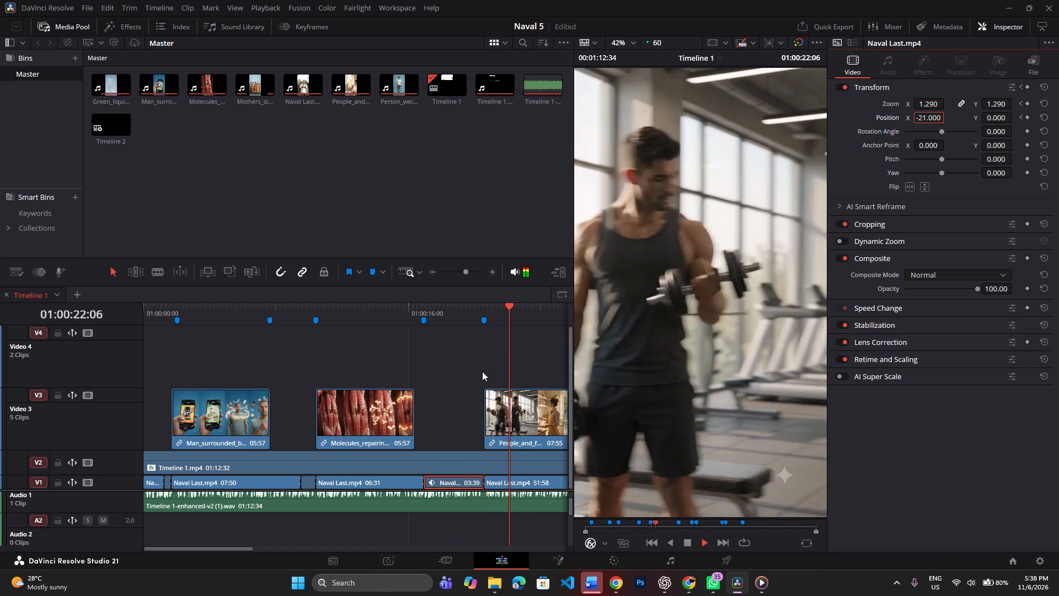
pyautogui.click(411, 313)
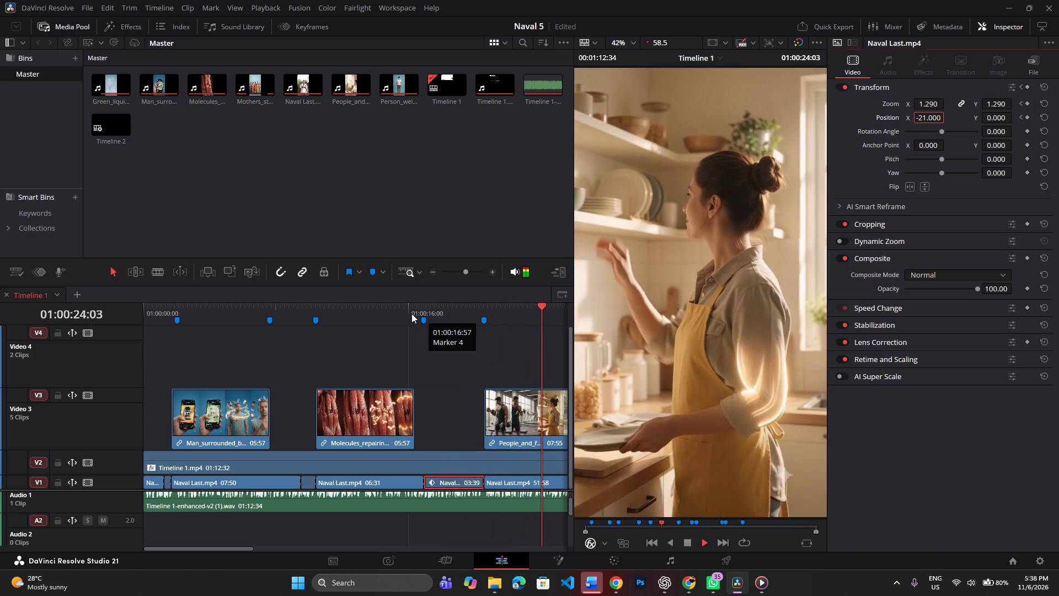
pyautogui.press('space')
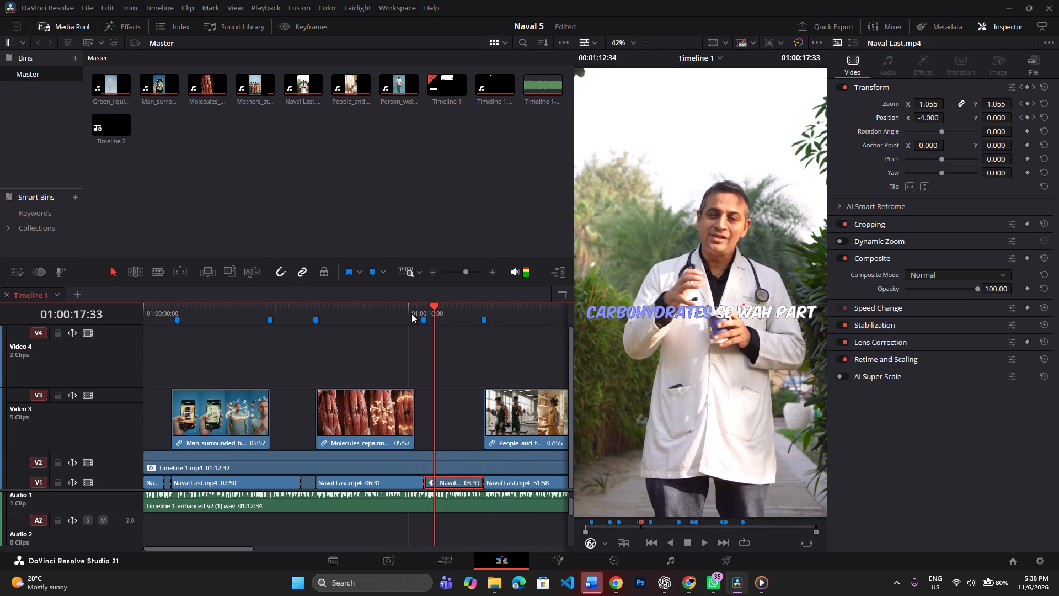
# Review the timeline from the punch-in before the muscle B-roll through the end of the weighing-scale B-roll.
pyautogui.click(289, 313)
pyautogui.press('space')
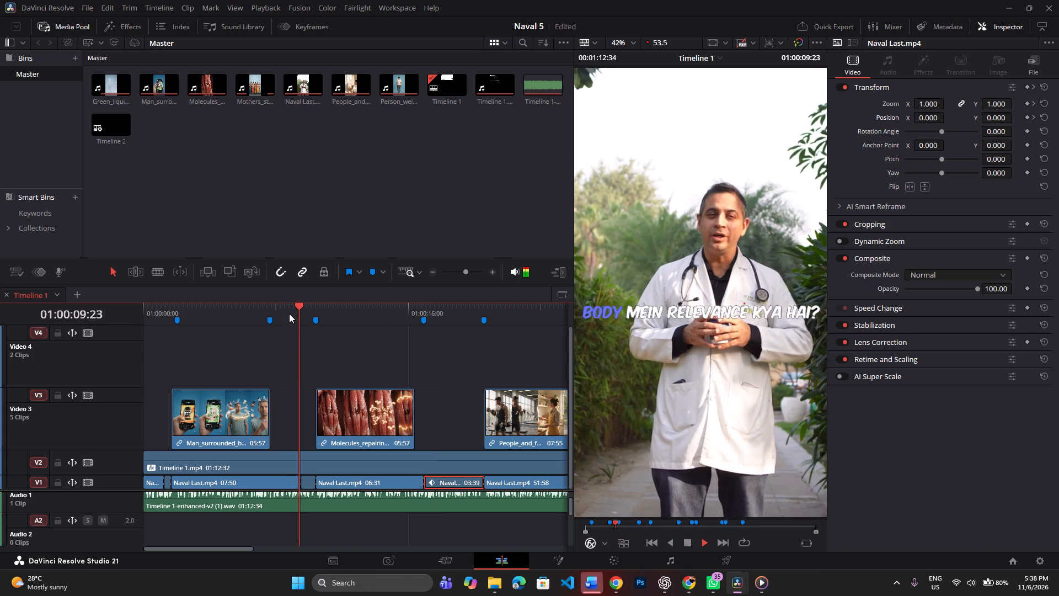
pyautogui.press('space')
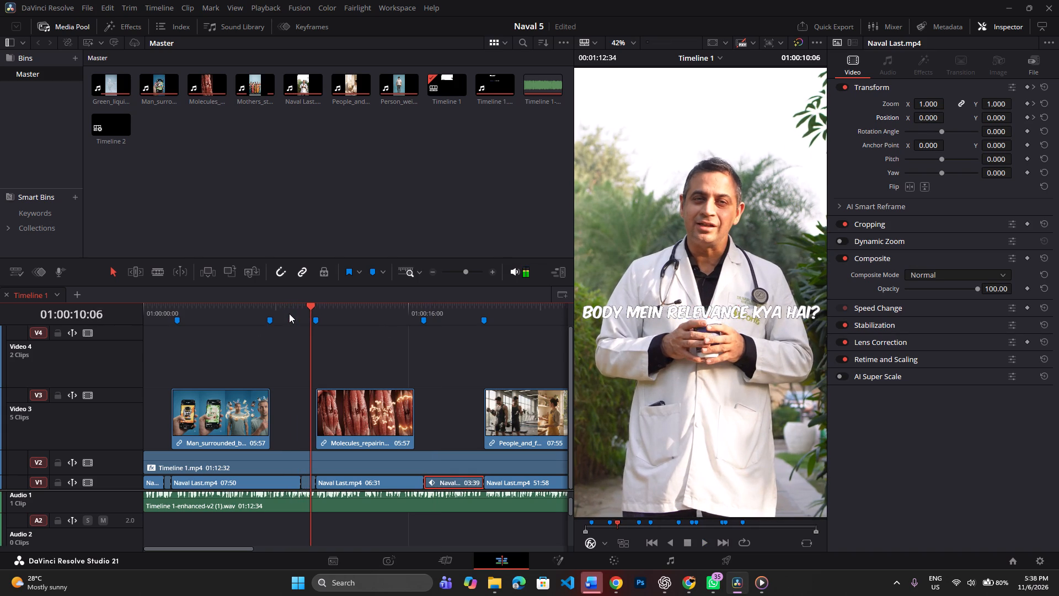
pyautogui.click(289, 313)
pyautogui.press('space')
pyautogui.press('space')
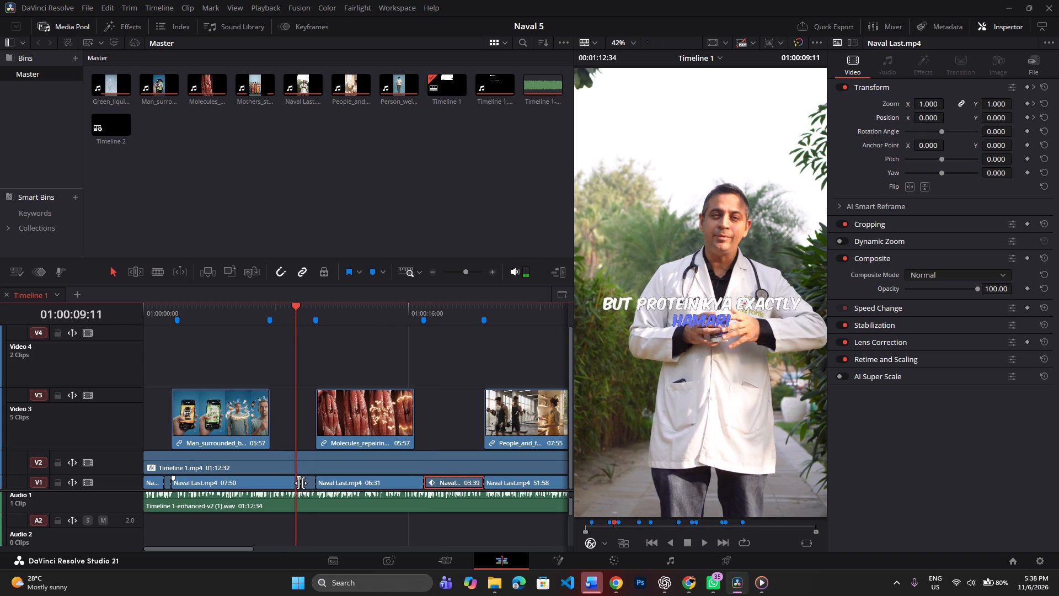
pyautogui.press('space')
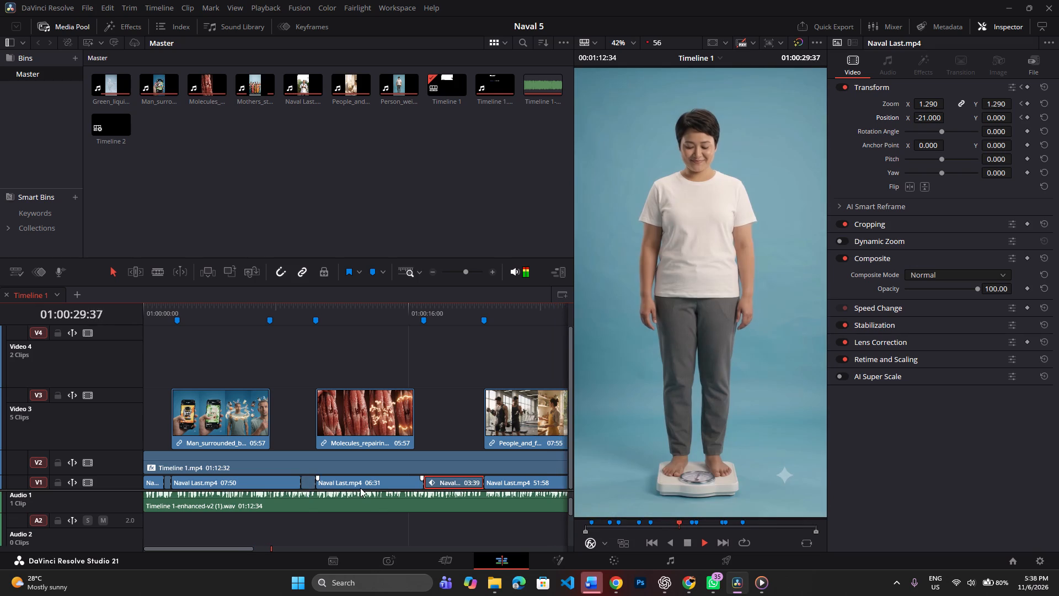
pyautogui.press('space')
pyautogui.press('space')
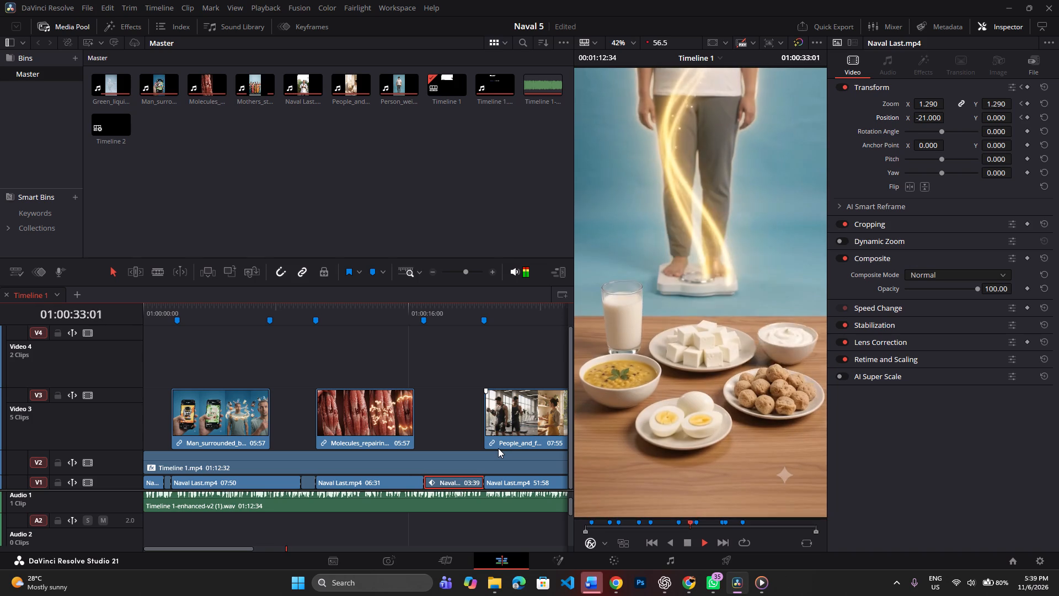
pyautogui.press('space')
# Play back the doctor's line before the weighing-scale B-roll and the B-roll itself, checking how the two shots connect.
pyautogui.hscroll(-1, 496, 448)
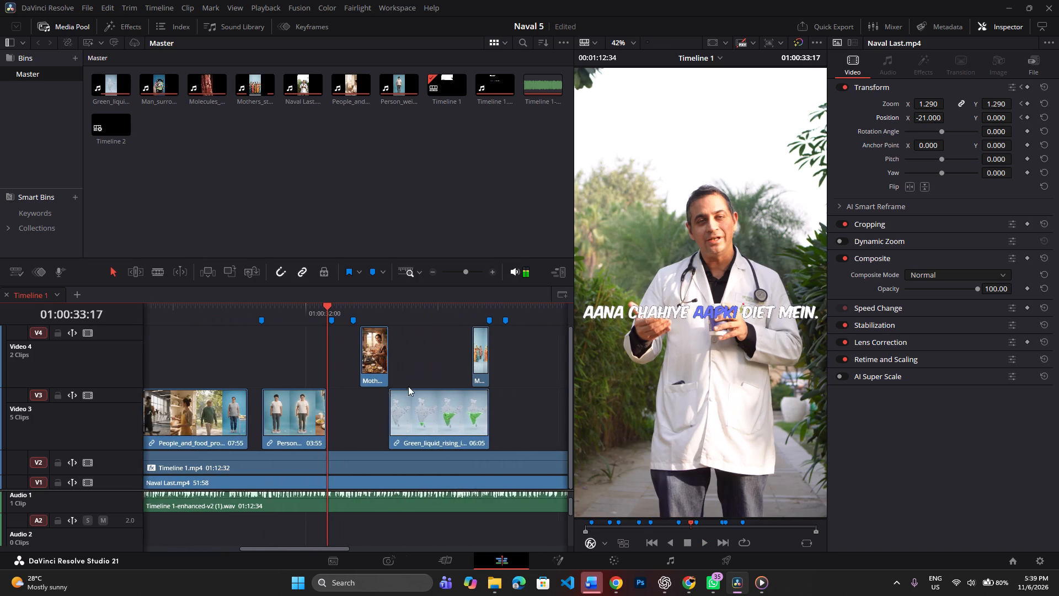
pyautogui.hscroll(-1, 408, 386)
pyautogui.click(299, 312)
pyautogui.press('space')
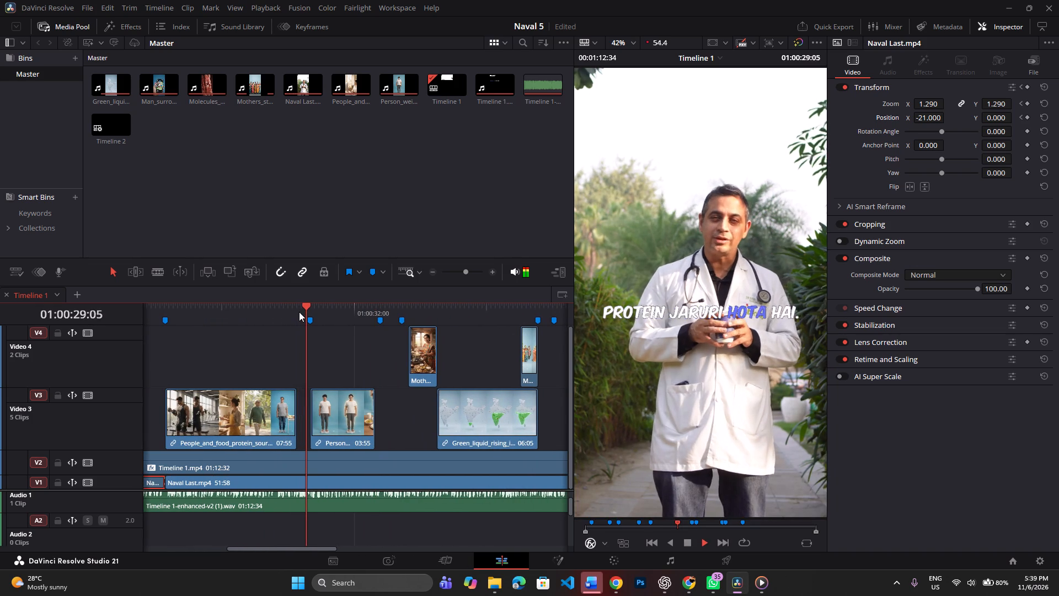
pyautogui.press('space')
pyautogui.press('space')
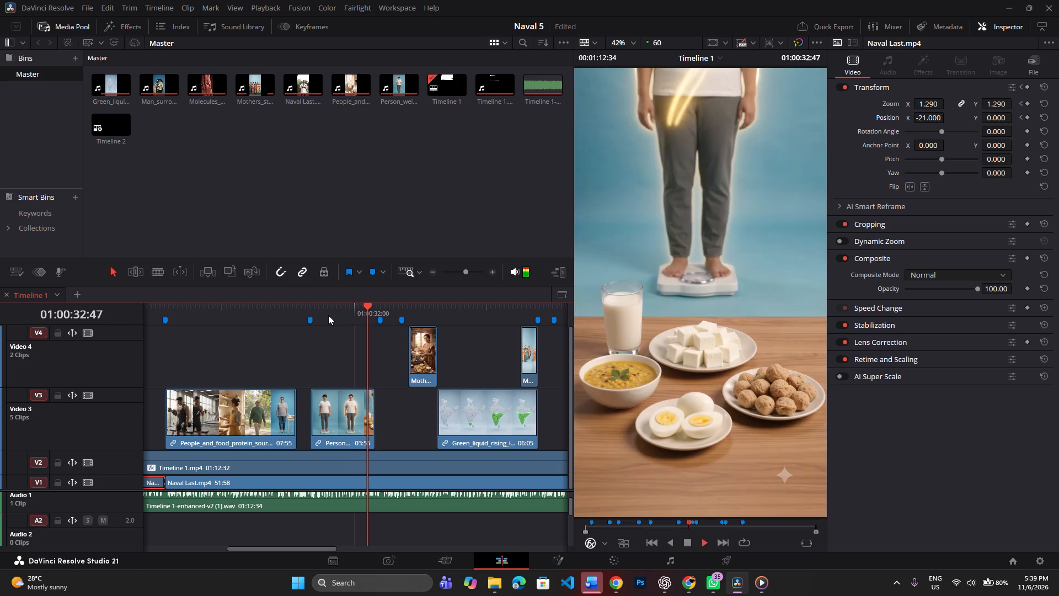
pyautogui.press('space')
pyautogui.click(269, 310)
pyautogui.press('space')
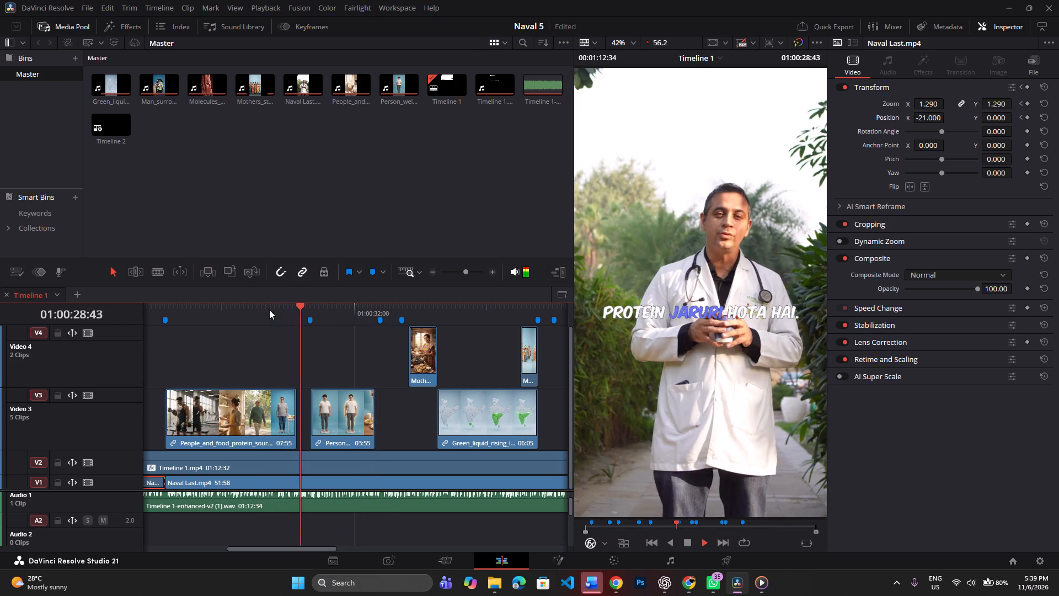
pyautogui.press('space')
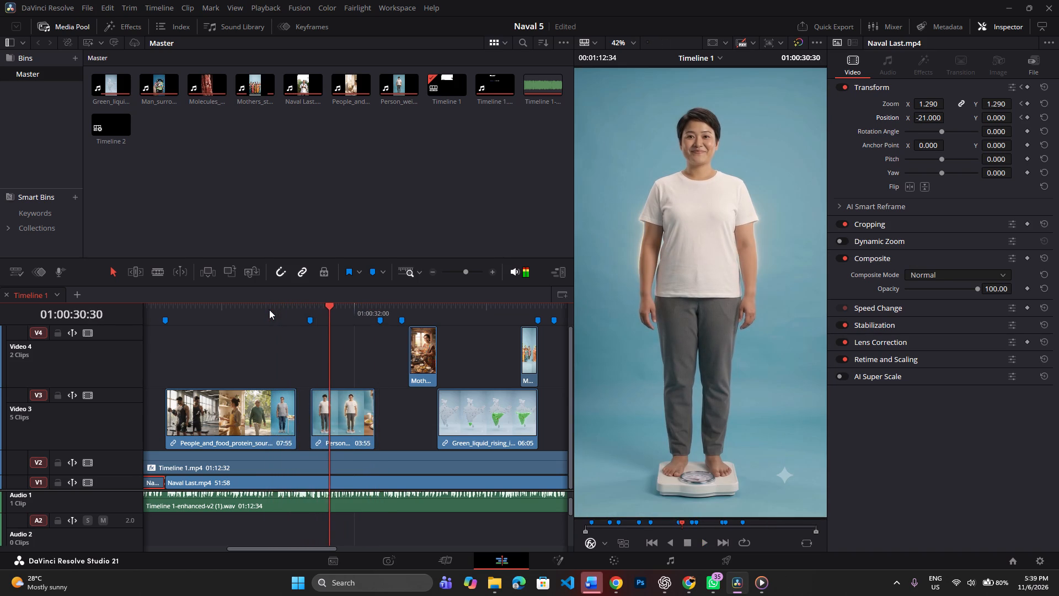
# Review the doctor's vegetarians line between the weighing-scale B-roll and the kitchen B-roll, replaying it from about 01:00:33.
pyautogui.hscroll(1, 269, 310)
pyautogui.press('space')
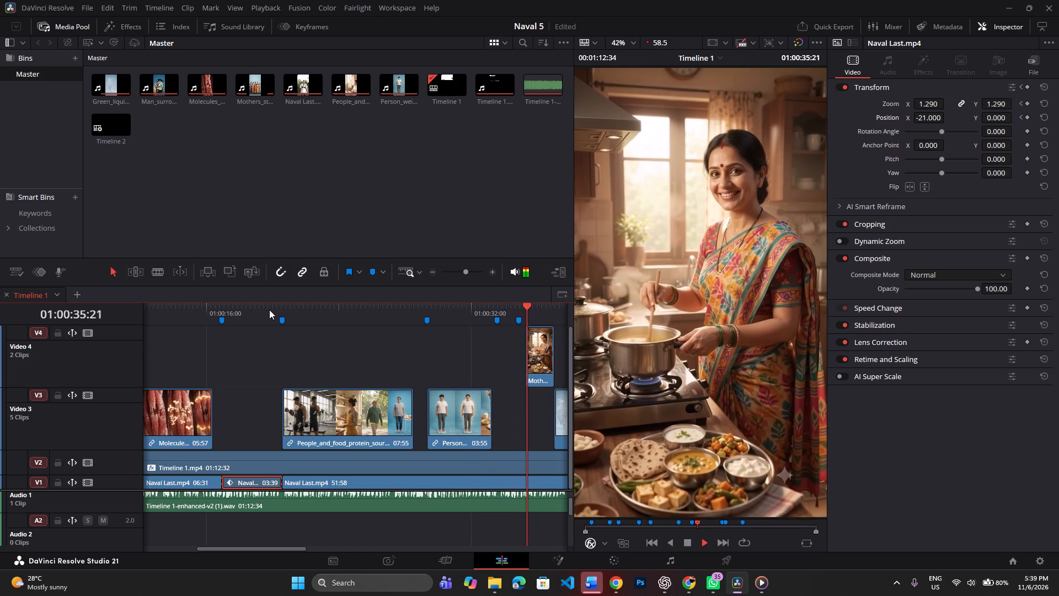
pyautogui.press('space')
pyautogui.click(485, 309)
pyautogui.press('space')
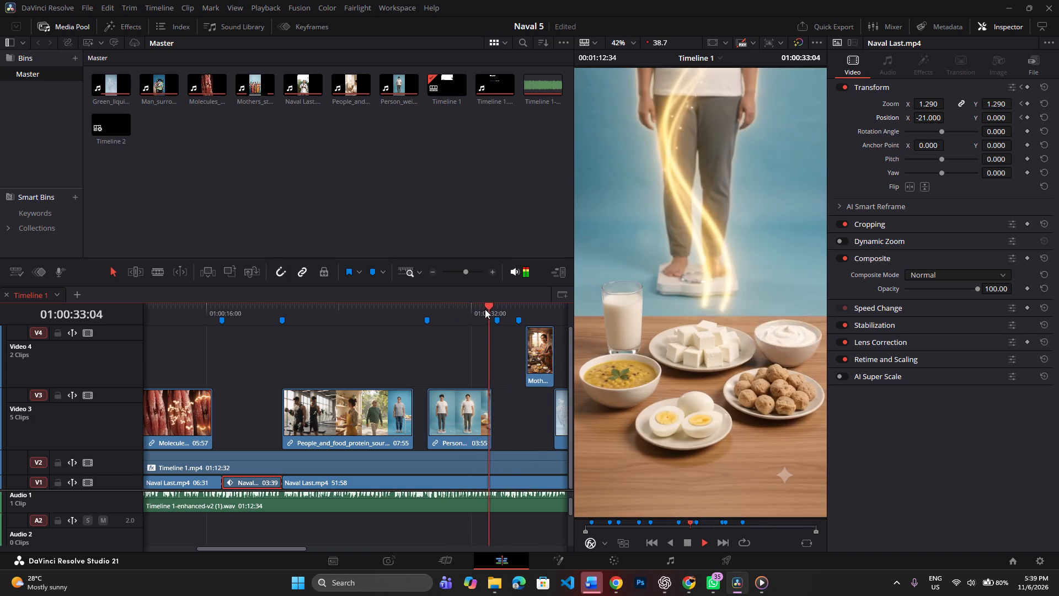
pyautogui.press('space')
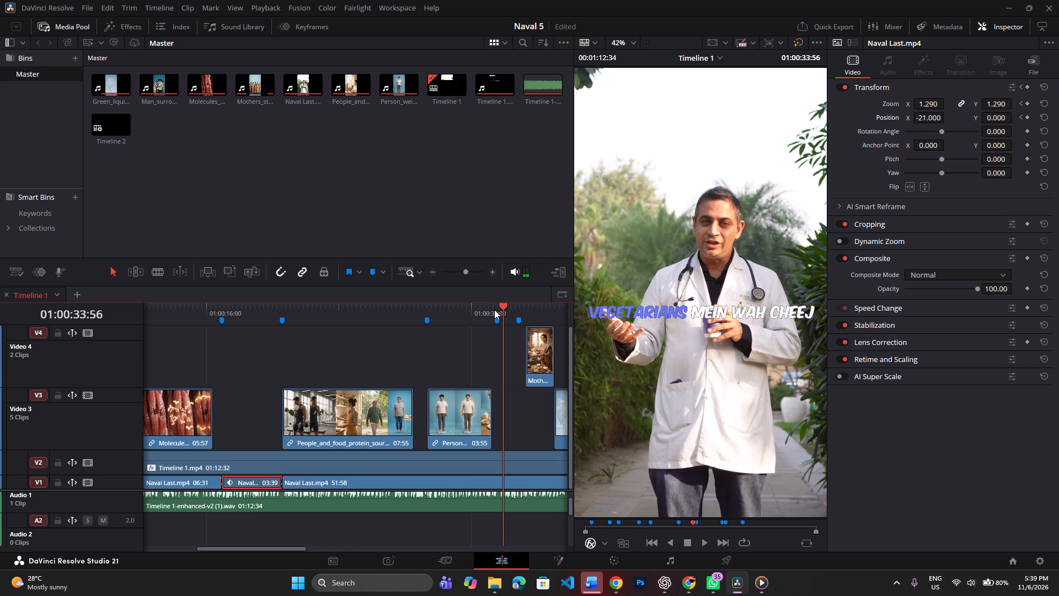
pyautogui.click(494, 310)
pyautogui.press('space')
pyautogui.press('space')
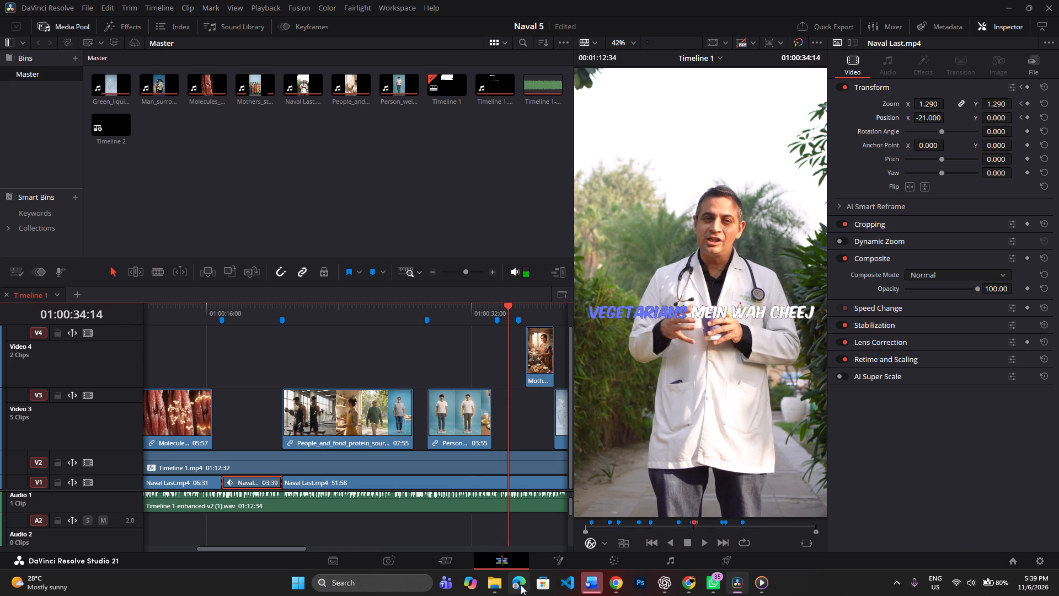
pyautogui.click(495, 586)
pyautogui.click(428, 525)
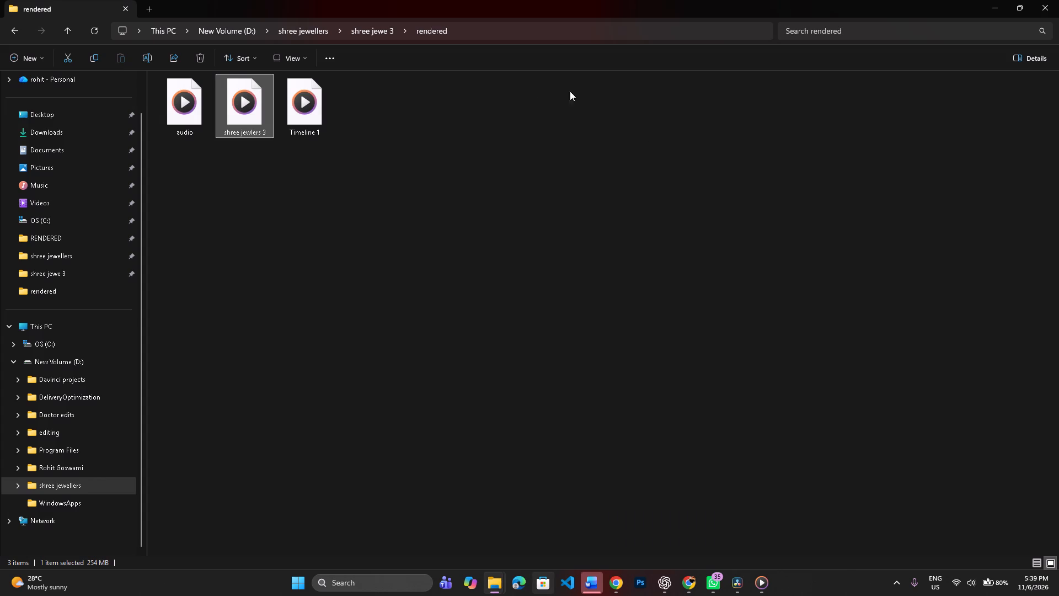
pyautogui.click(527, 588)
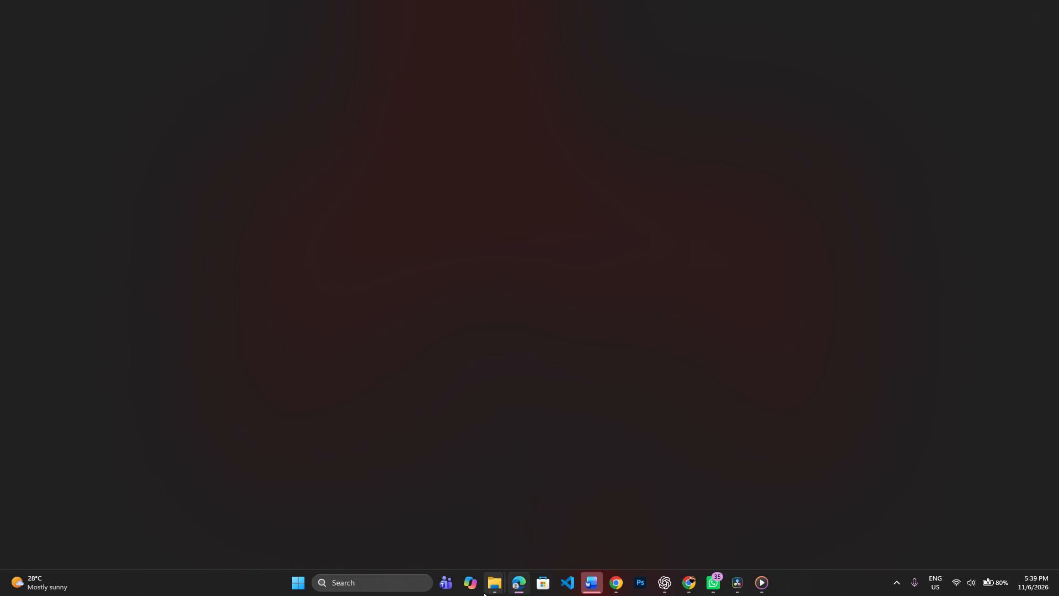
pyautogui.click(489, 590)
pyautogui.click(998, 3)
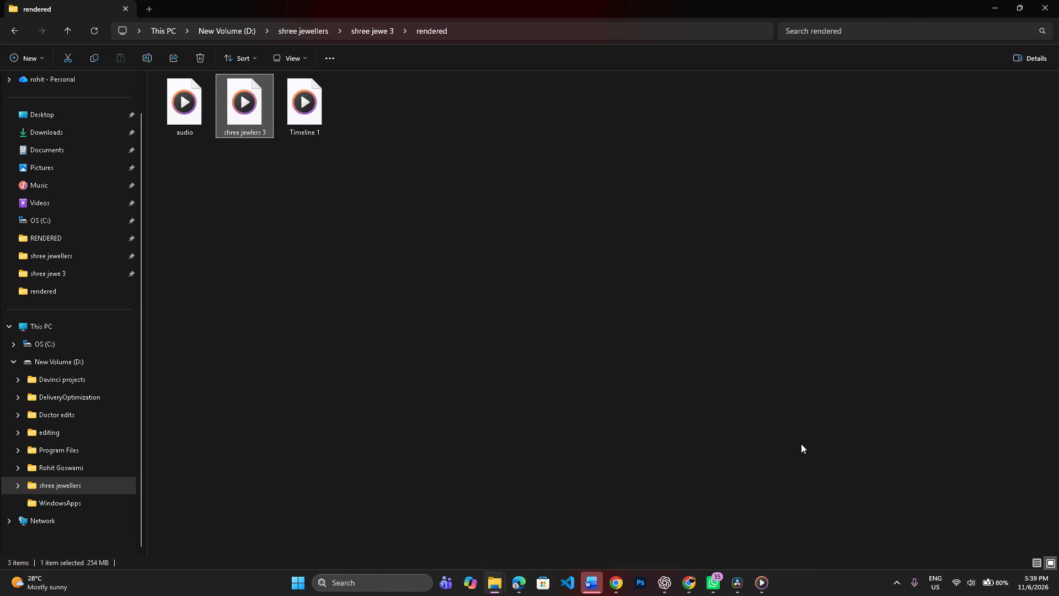
# Switch to Chrome, search Google for green vegetables in a new tab, and open the Pathkind Labs page holding the leafy-greens picture.
pyautogui.click(622, 586)
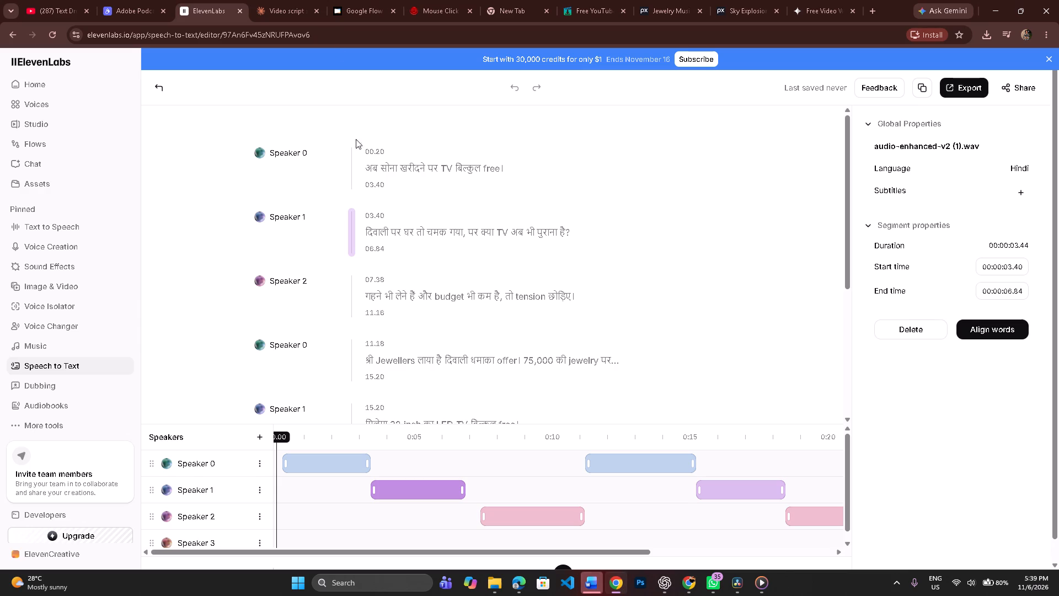
pyautogui.click(831, 2)
pyautogui.click(876, 13)
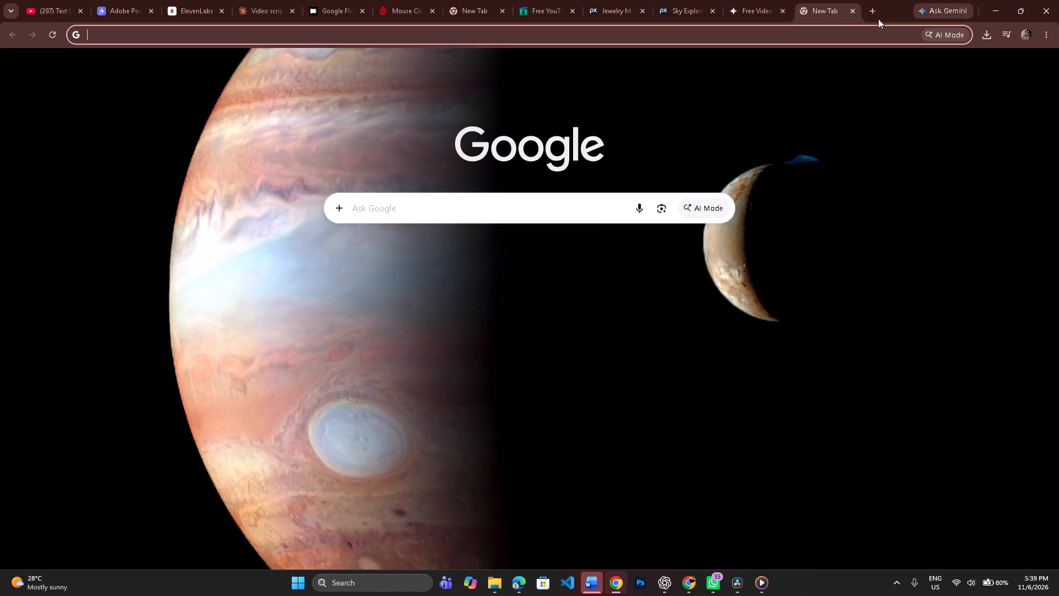
pyautogui.click(876, 34)
pyautogui.write('grr')
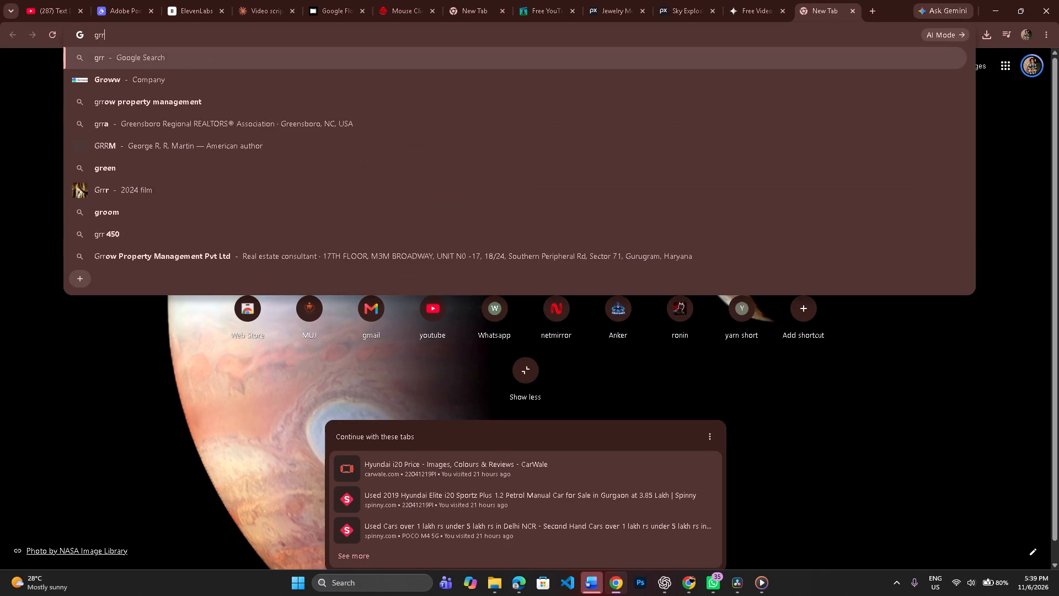
pyautogui.press('BackSpace')
pyautogui.write('een')
pyautogui.press('space')
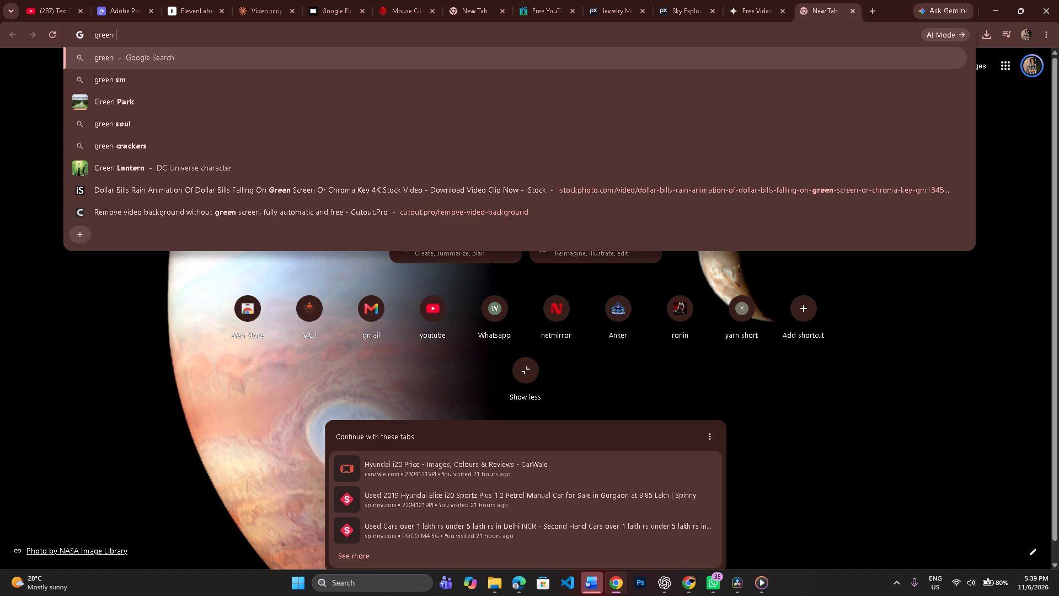
pyautogui.write('ve')
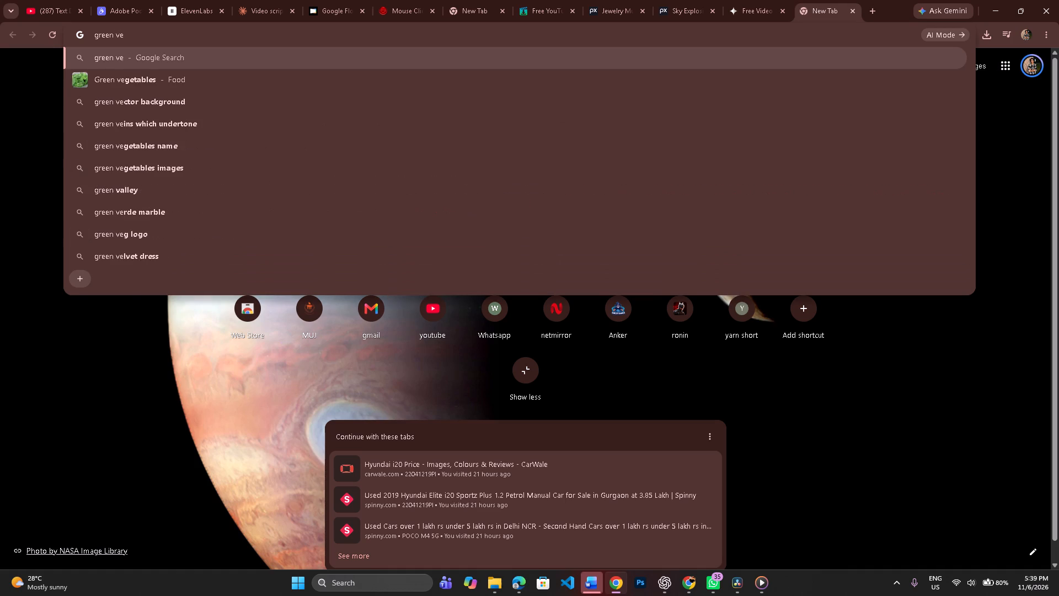
pyautogui.write('ge')
pyautogui.press('Return')
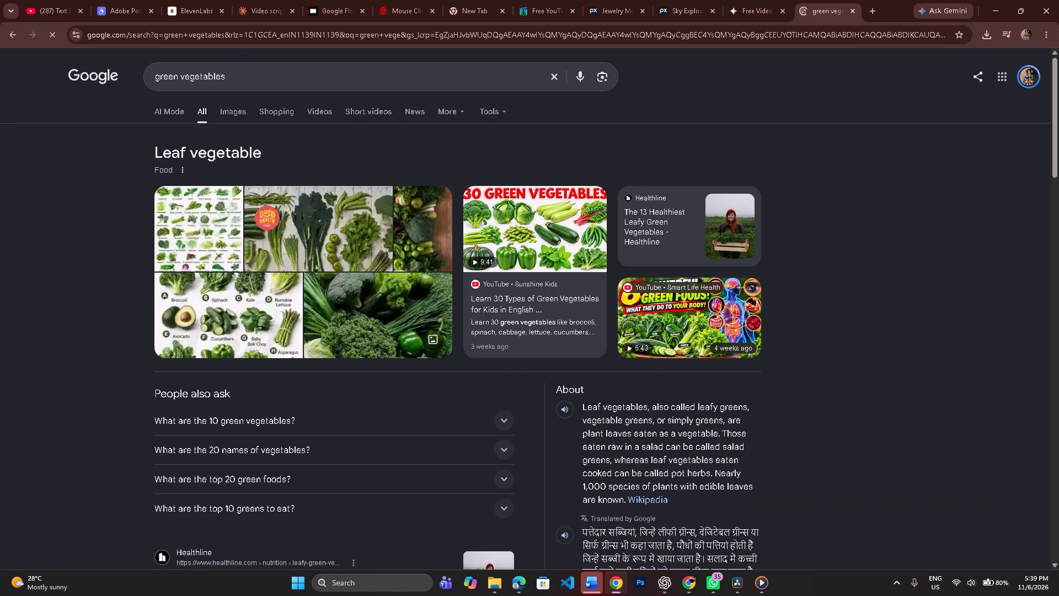
pyautogui.click(395, 321)
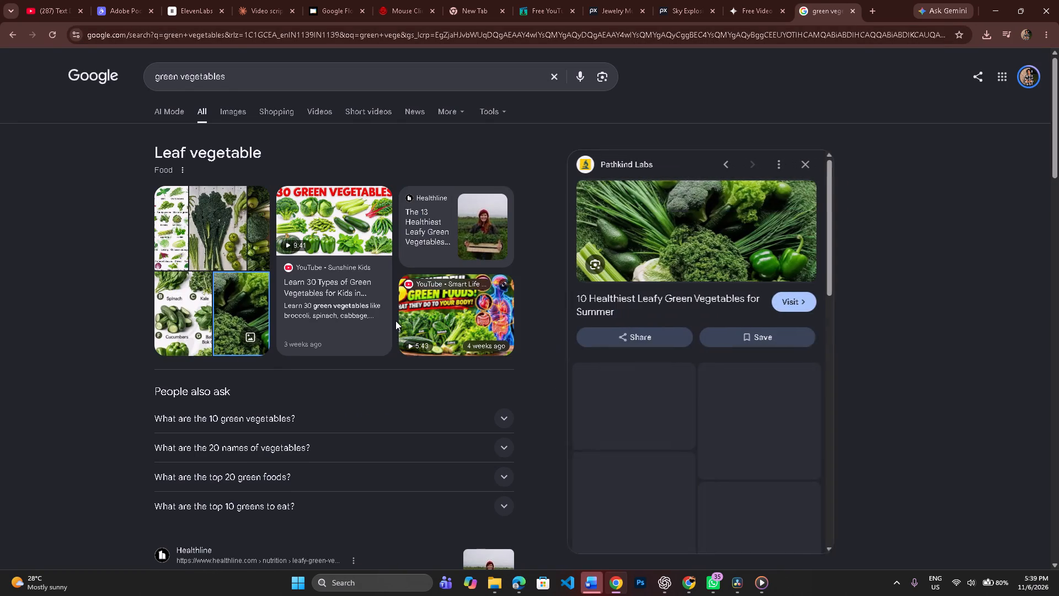
pyautogui.click(680, 244)
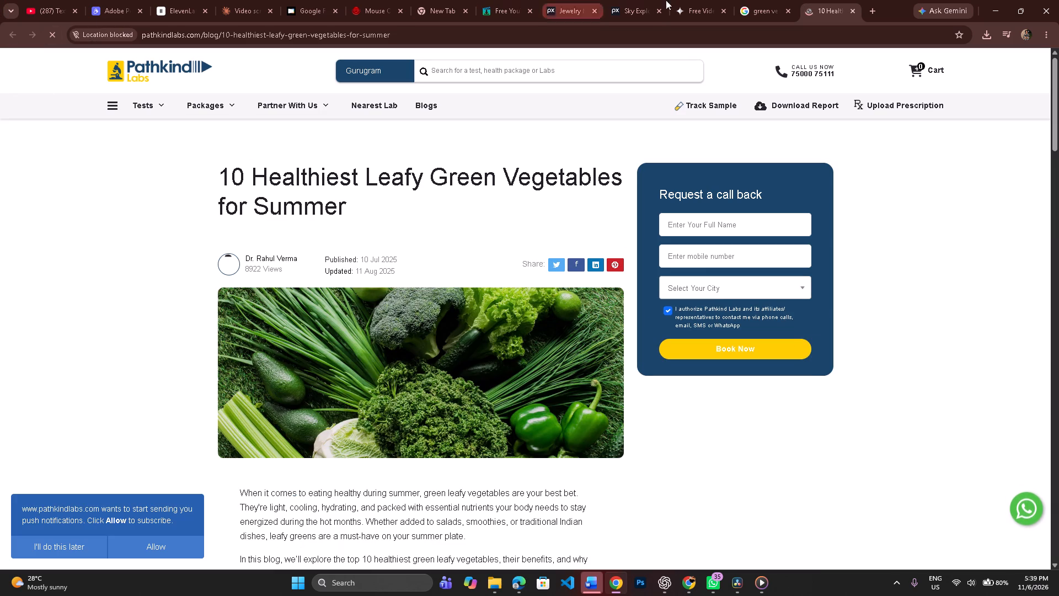
pyautogui.rightClick(570, 351)
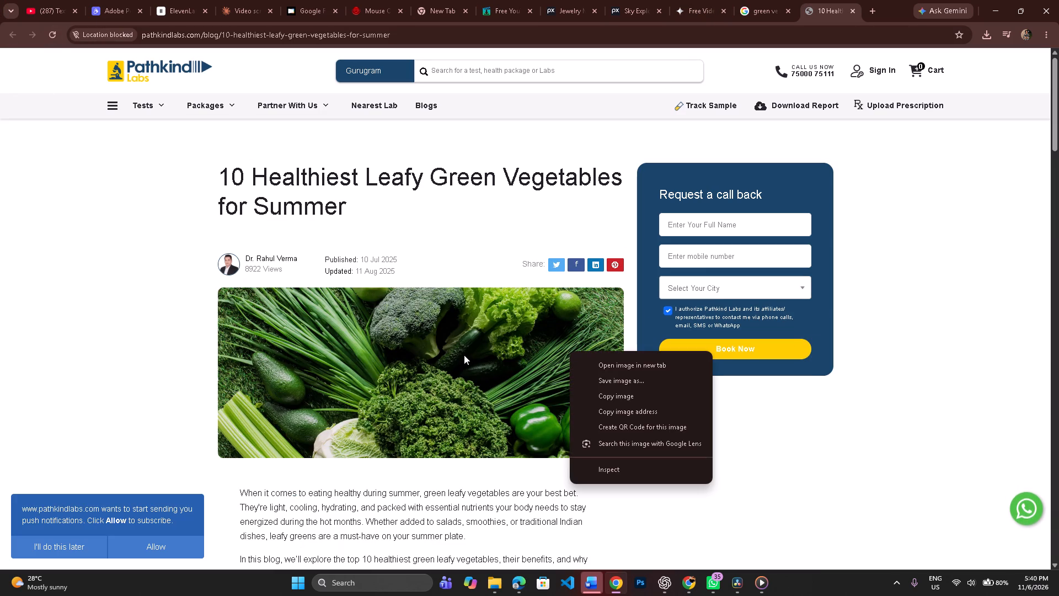
pyautogui.click(778, 0)
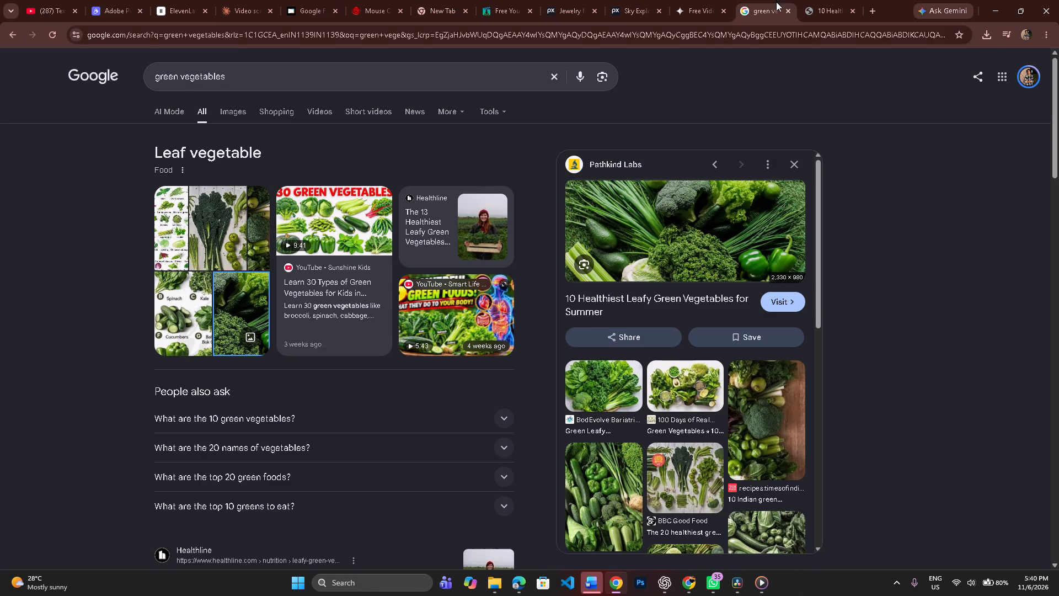
pyautogui.click(378, 83)
pyautogui.press('space')
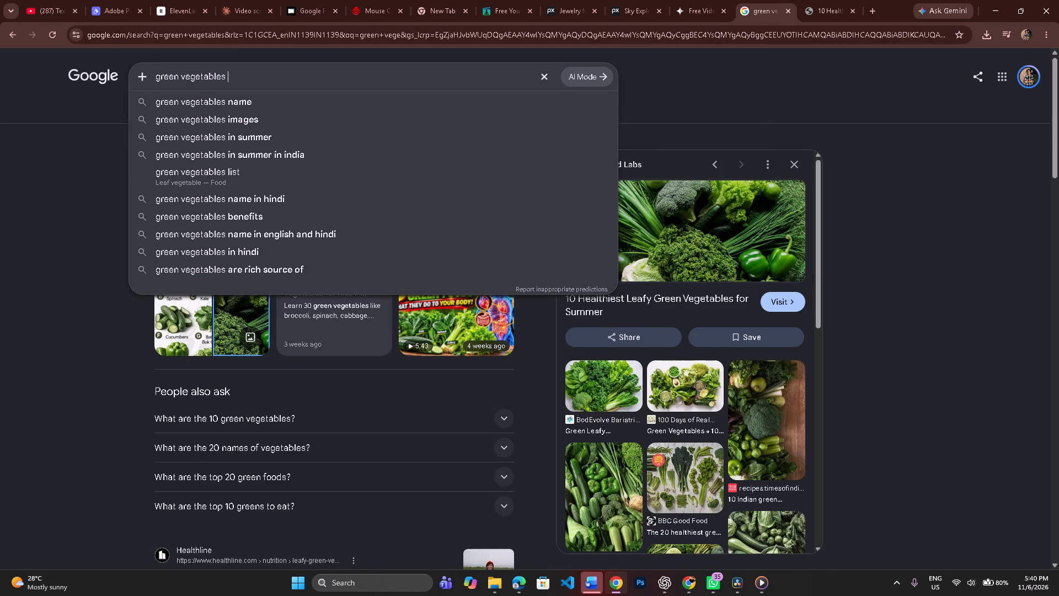
pyautogui.press('p')
pyautogui.write('ng')
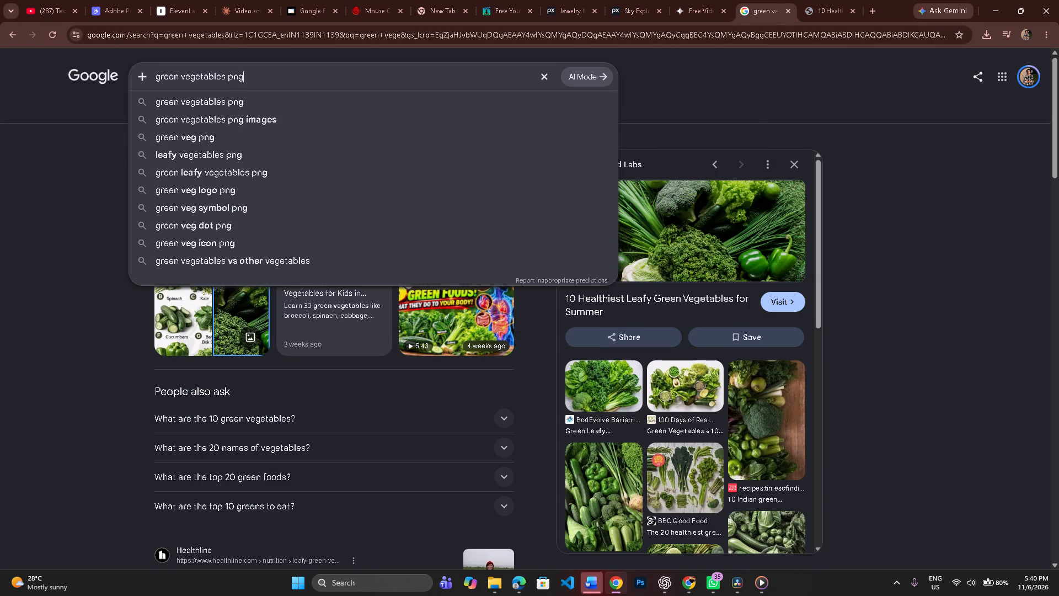
pyautogui.press('Return')
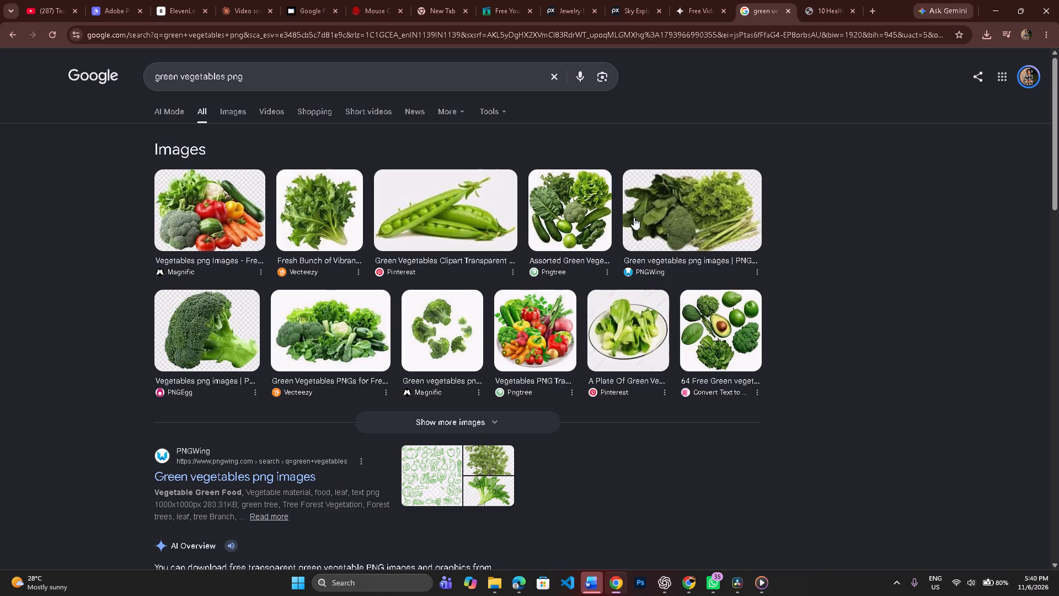
pyautogui.click(236, 115)
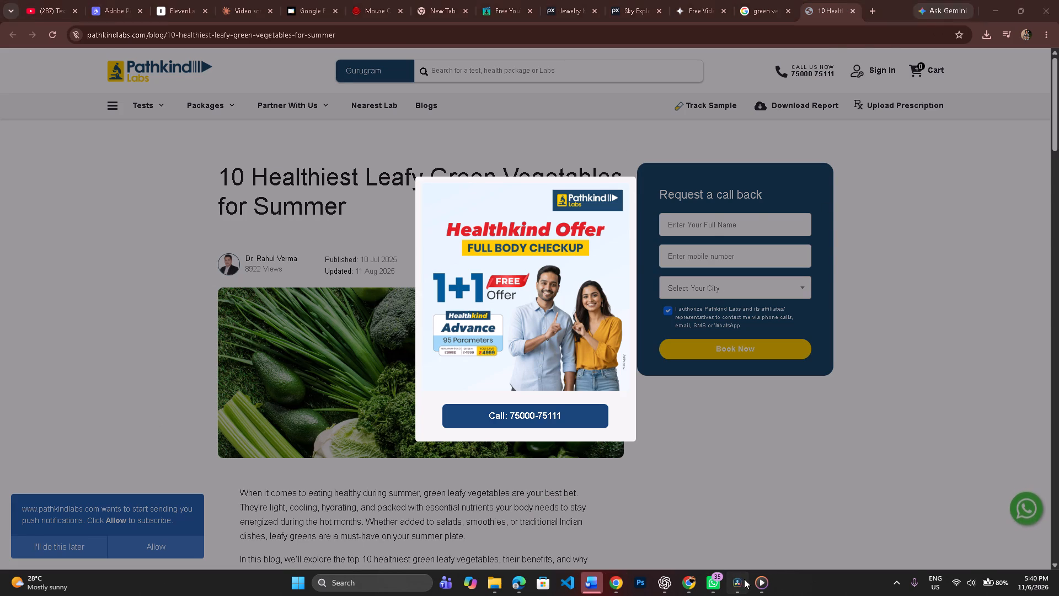
pyautogui.press('space')
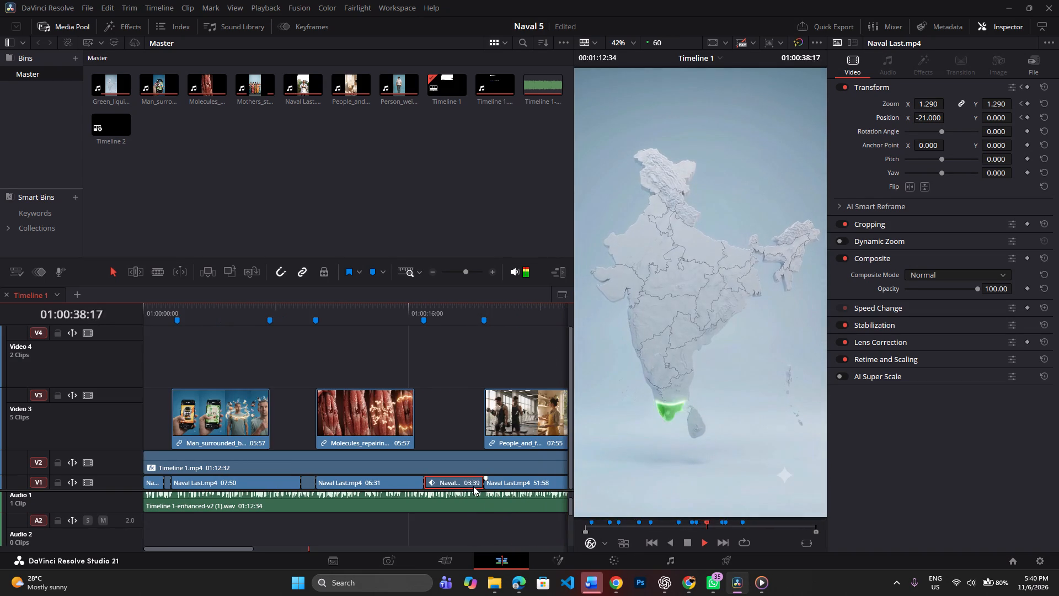
pyautogui.press('space')
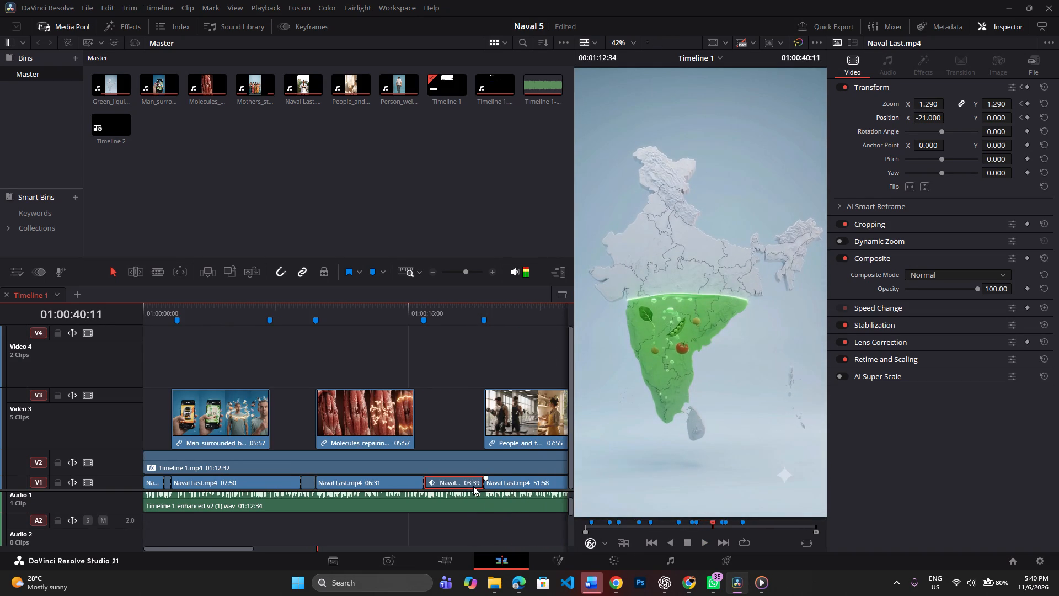
pyautogui.hscroll(-1, 473, 486)
pyautogui.press('space')
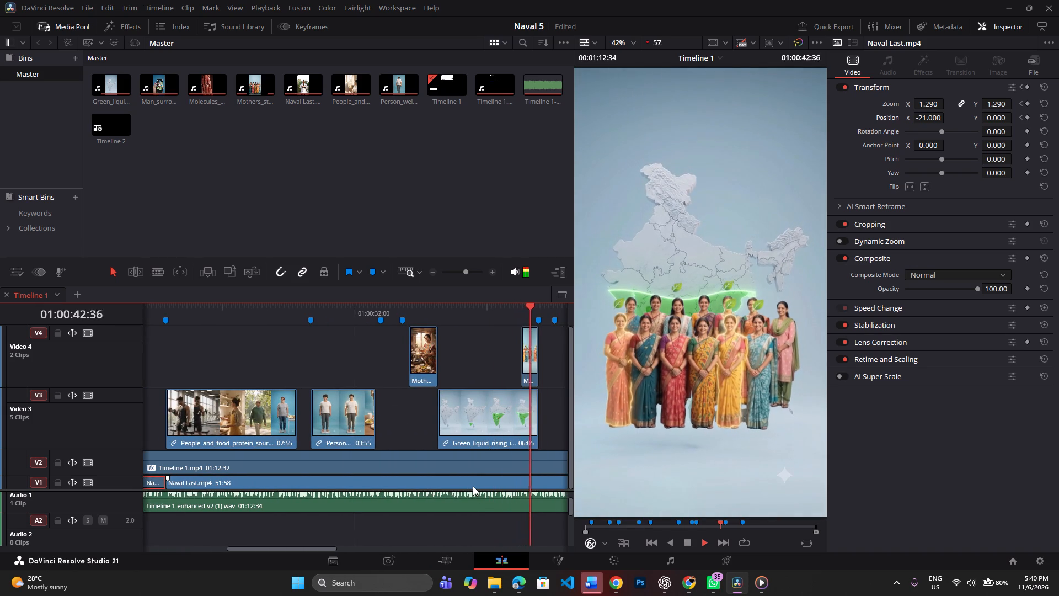
pyautogui.press('space')
# Scale the standing mothers overlay on Video 4 to a zoom of 0.980 at 01:00:42:04.
pyautogui.click(525, 315)
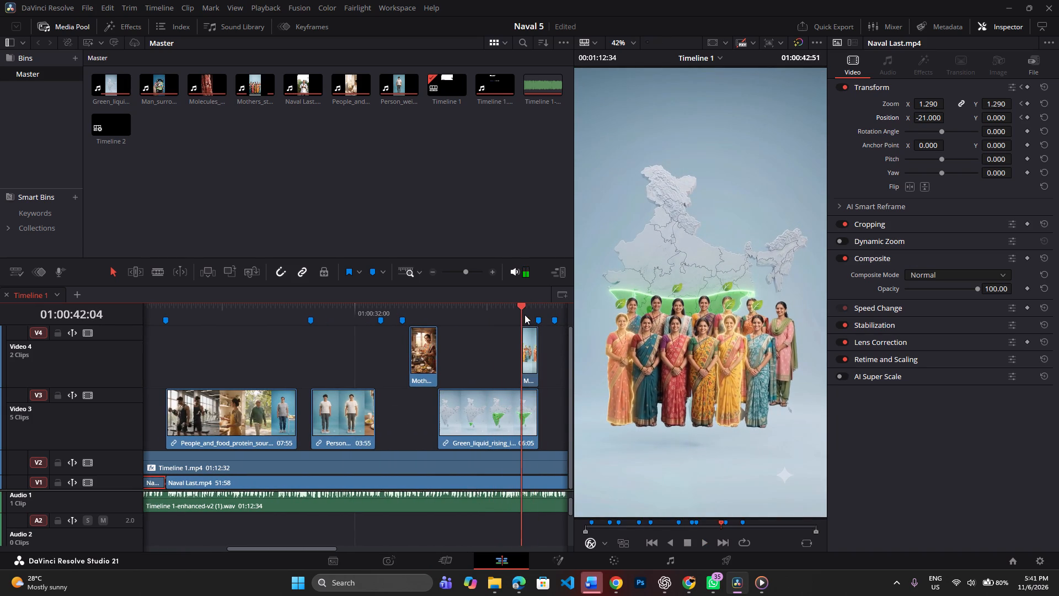
pyautogui.moveTo(923, 103); pyautogui.dragTo(931, 109)
pyautogui.hotkey('ctrl', 'z')
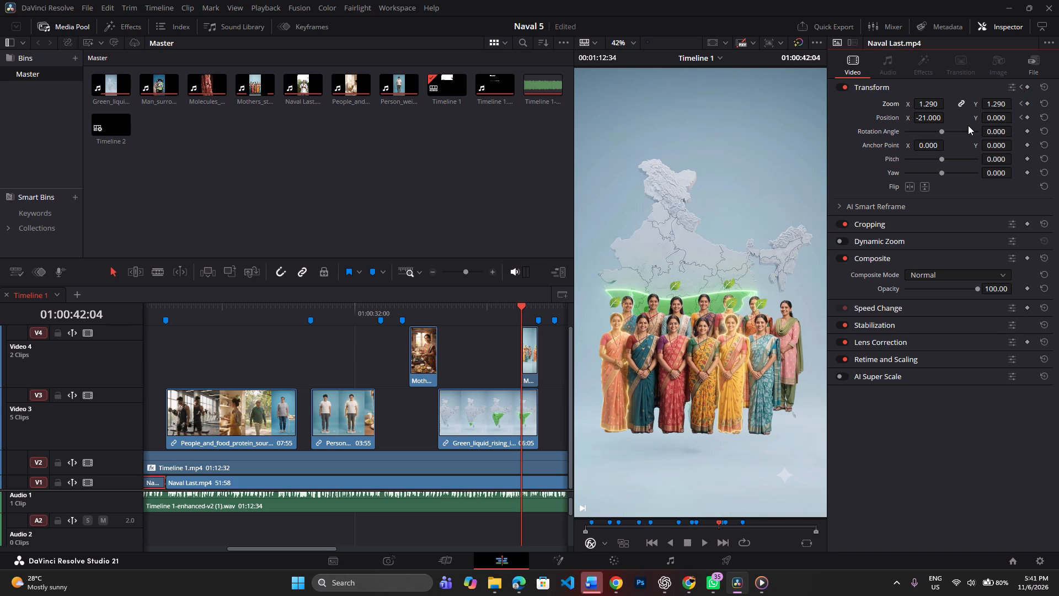
pyautogui.click(531, 350)
pyautogui.moveTo(992, 105); pyautogui.dragTo(996, 107)
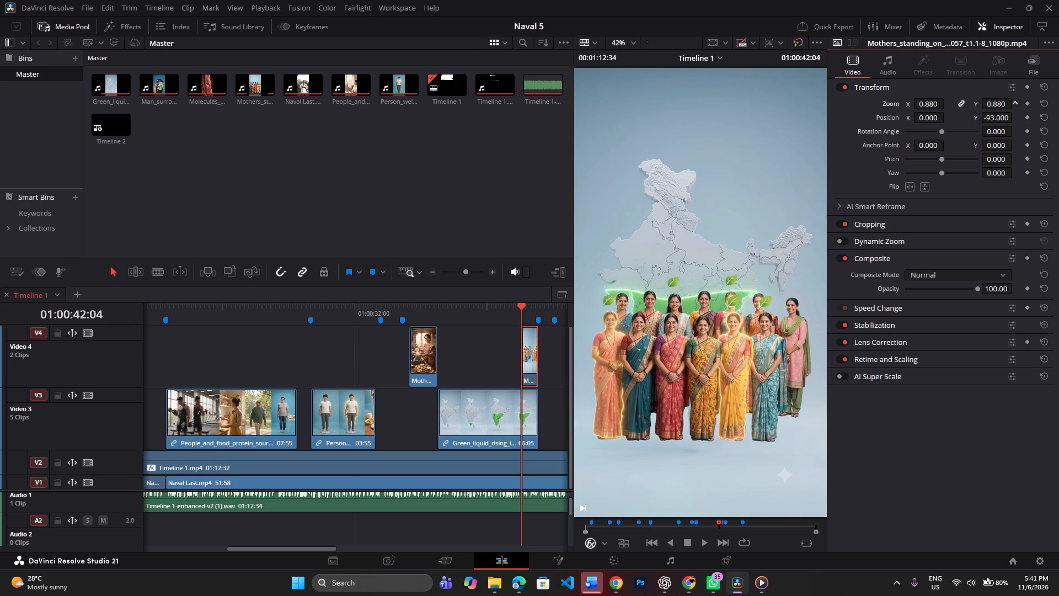
pyautogui.moveTo(996, 107); pyautogui.dragTo(1001, 110)
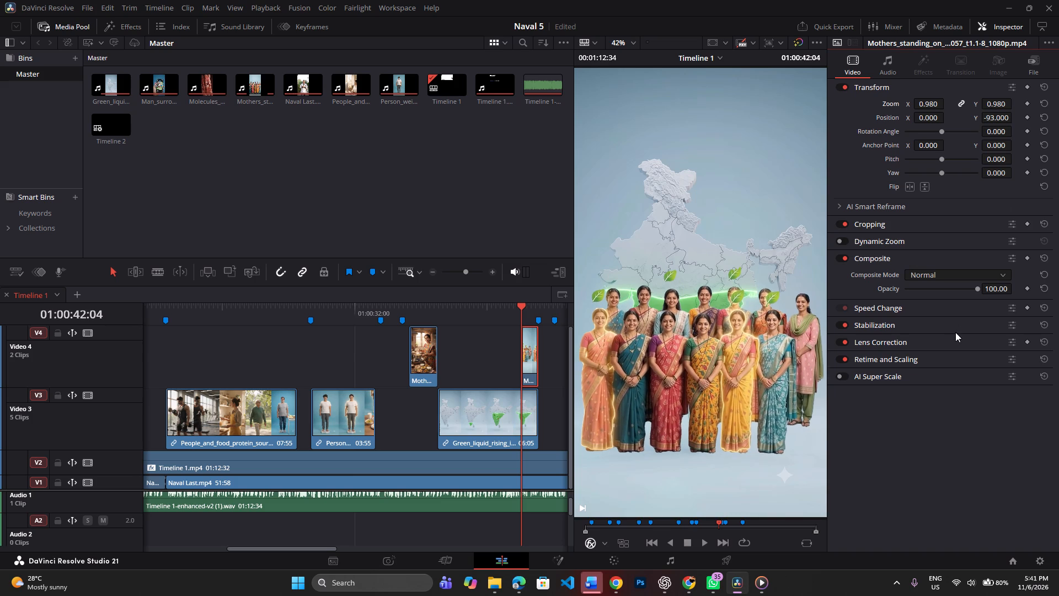
# Replay the enlarged mothers overlay from just before it appears over the map until the cut to the doctor.
pyautogui.click(514, 312)
pyautogui.press('space')
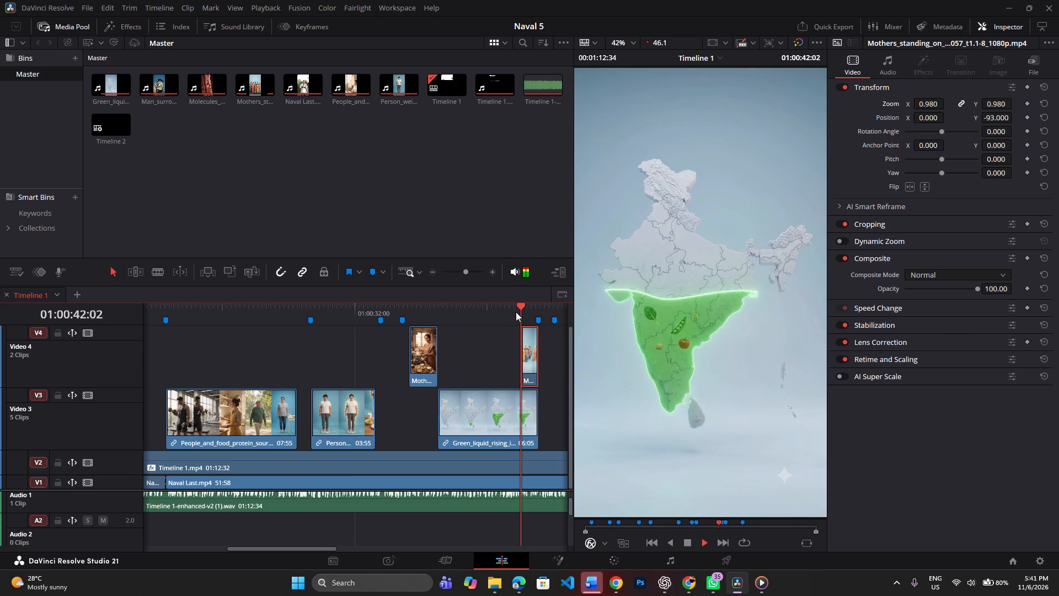
pyautogui.press('space')
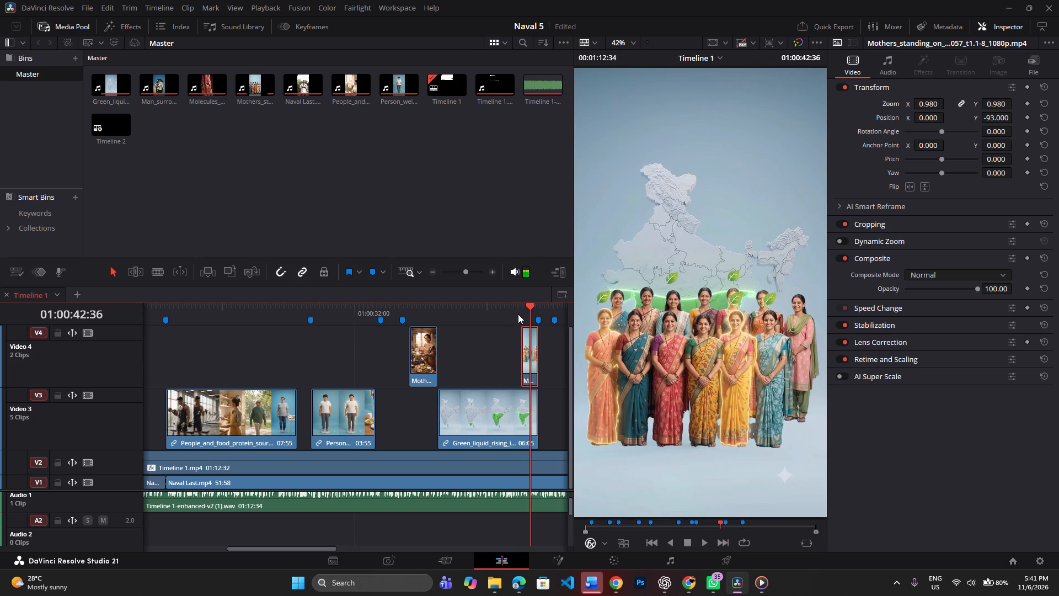
pyautogui.press('space')
pyautogui.press('space')
pyautogui.press('space')
pyautogui.press('space')
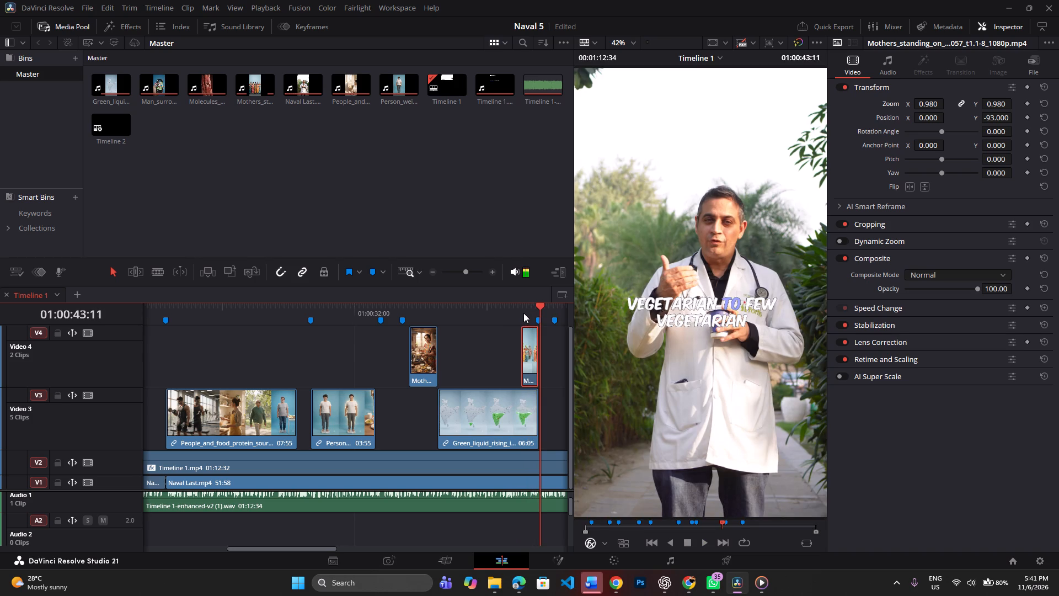
pyautogui.click(523, 313)
pyautogui.press('space')
pyautogui.press('space')
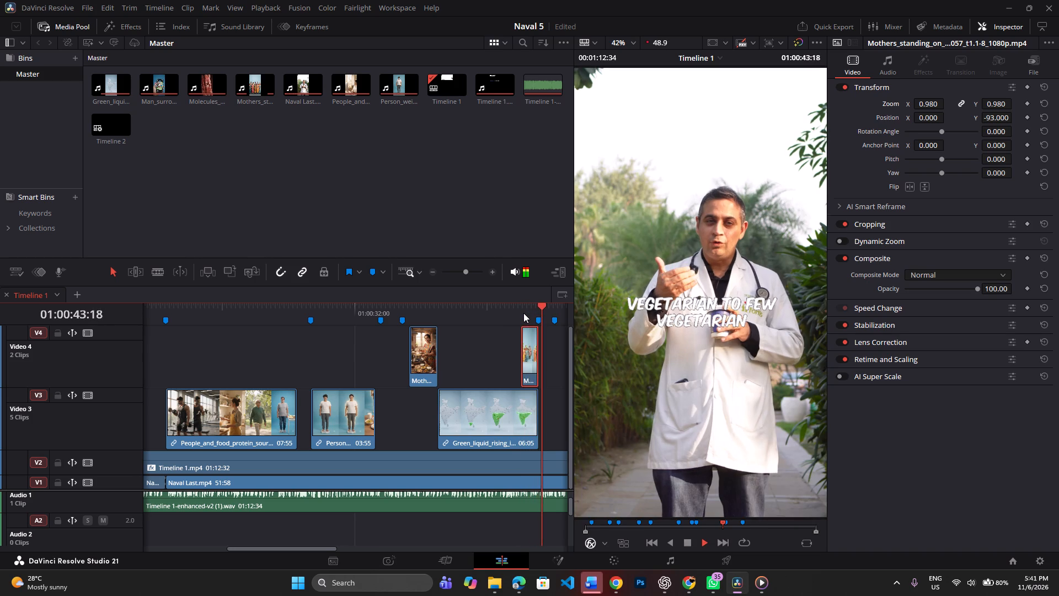
pyautogui.click(509, 315)
pyautogui.press('space')
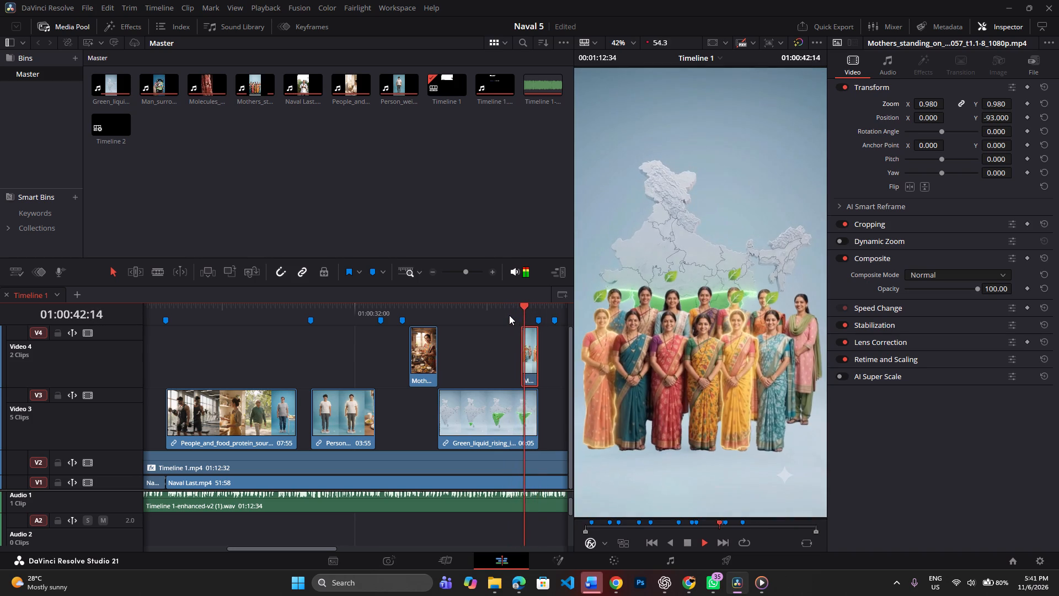
pyautogui.press('space')
pyautogui.press('space')
pyautogui.press('space')
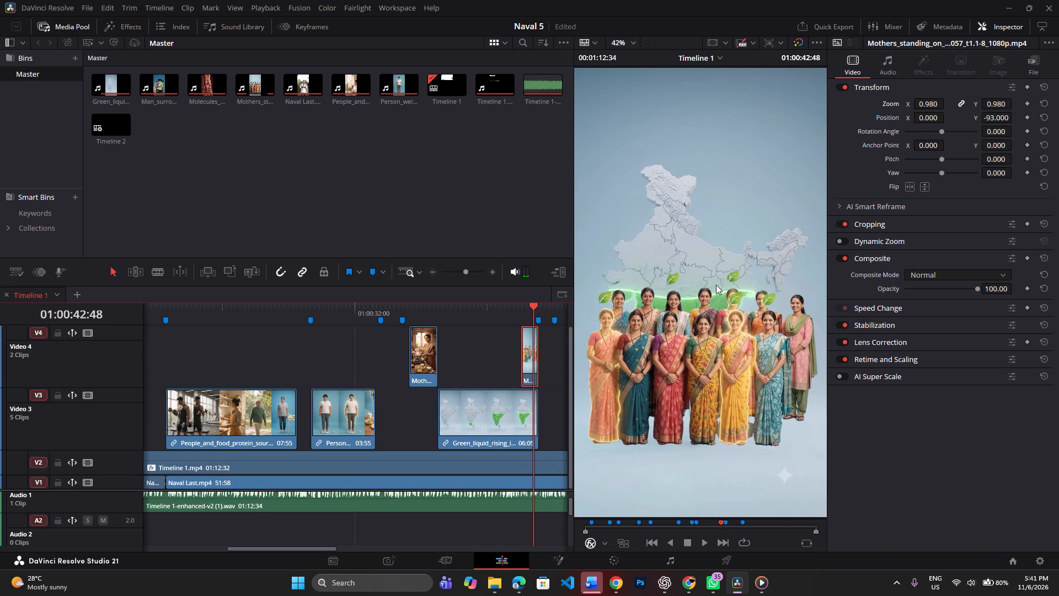
pyautogui.press('space')
pyautogui.press('space')
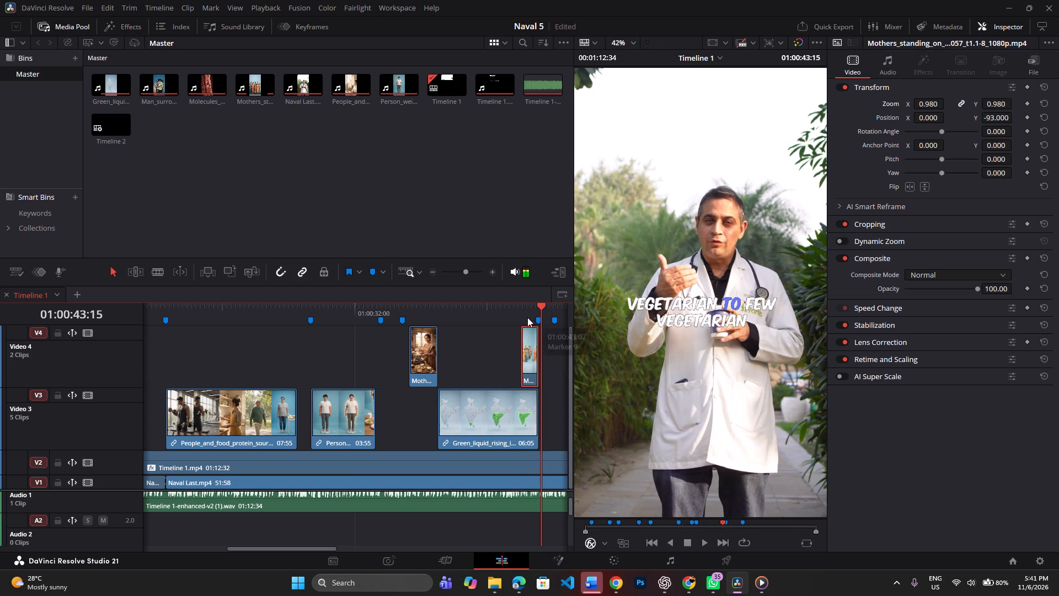
# Tilt the standing mothers overlay in perspective with a yaw of 0.172 and a pitch of -0.034.
pyautogui.moveTo(512, 311); pyautogui.dragTo(518, 311)
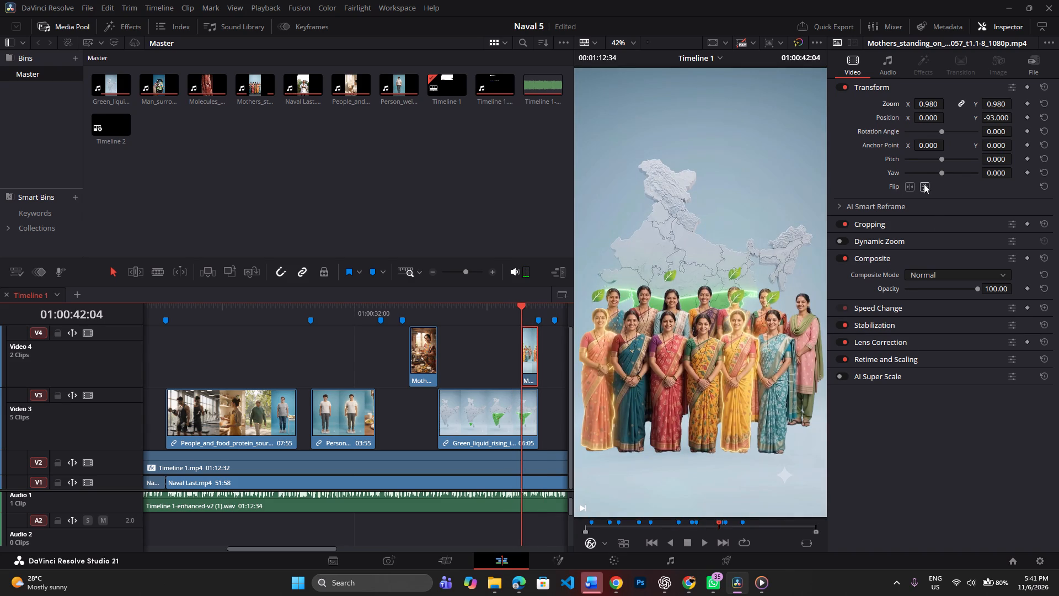
pyautogui.moveTo(940, 173); pyautogui.dragTo(946, 173)
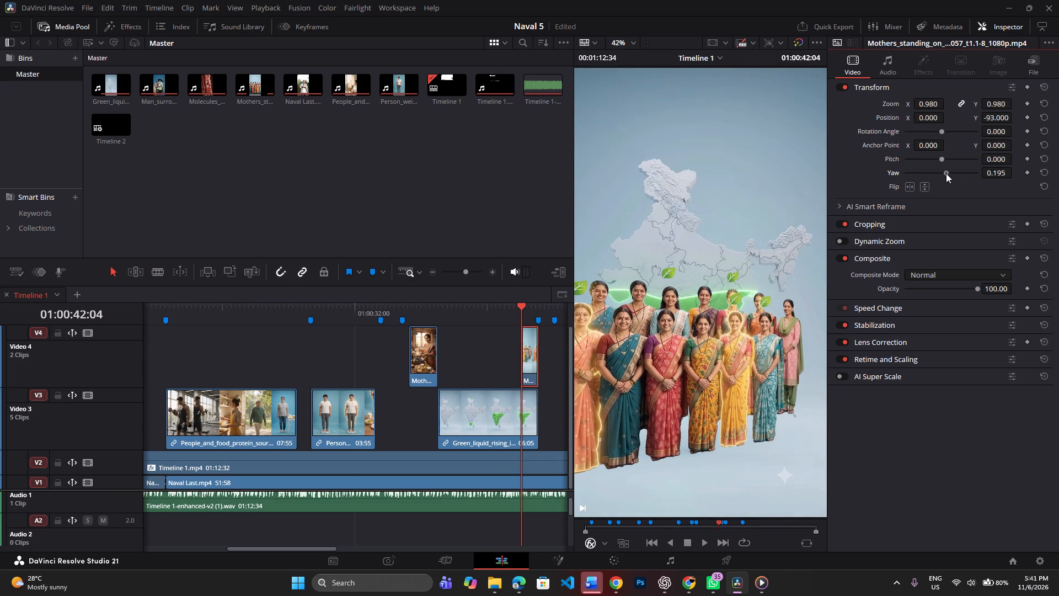
pyautogui.moveTo(946, 173); pyautogui.dragTo(945, 177)
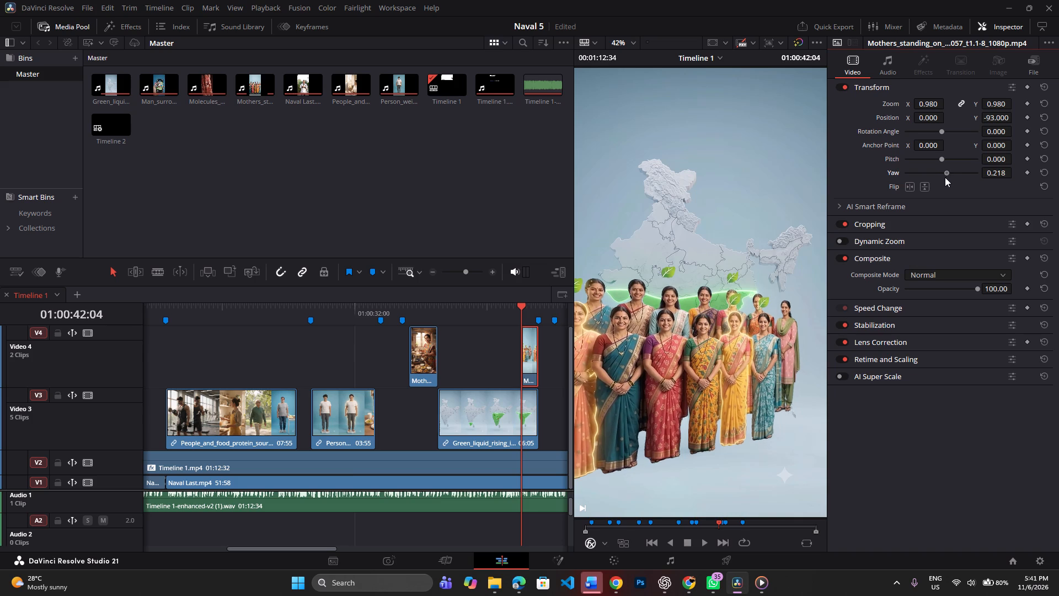
pyautogui.moveTo(945, 177); pyautogui.dragTo(945, 182)
pyautogui.moveTo(942, 157); pyautogui.dragTo(945, 159)
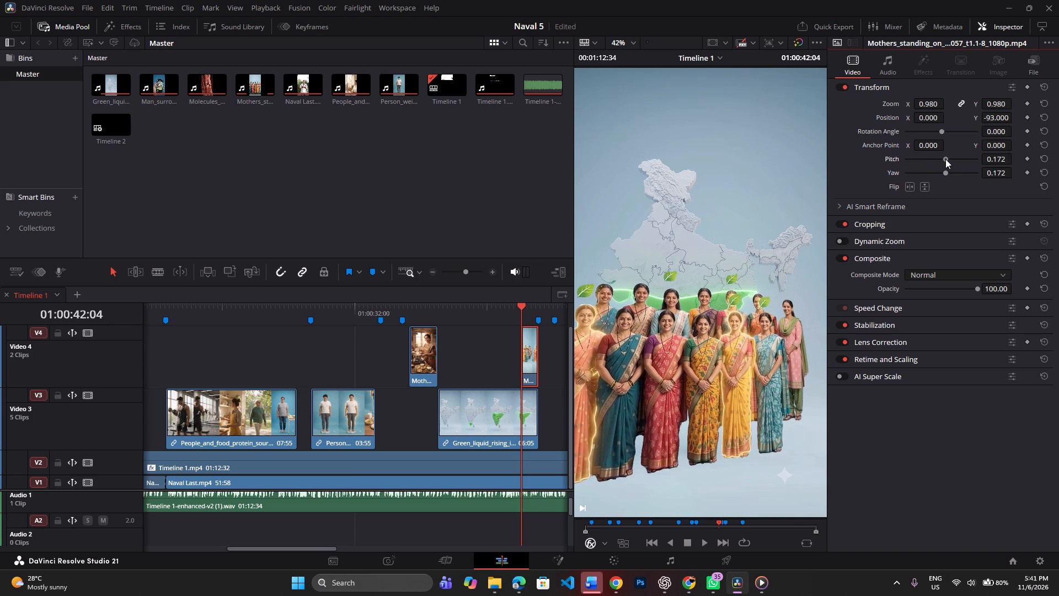
pyautogui.moveTo(945, 159); pyautogui.dragTo(940, 166)
# Play back the India map section and check how the tilted mothers overlay looks against the map.
pyautogui.click(435, 311)
pyautogui.press('space')
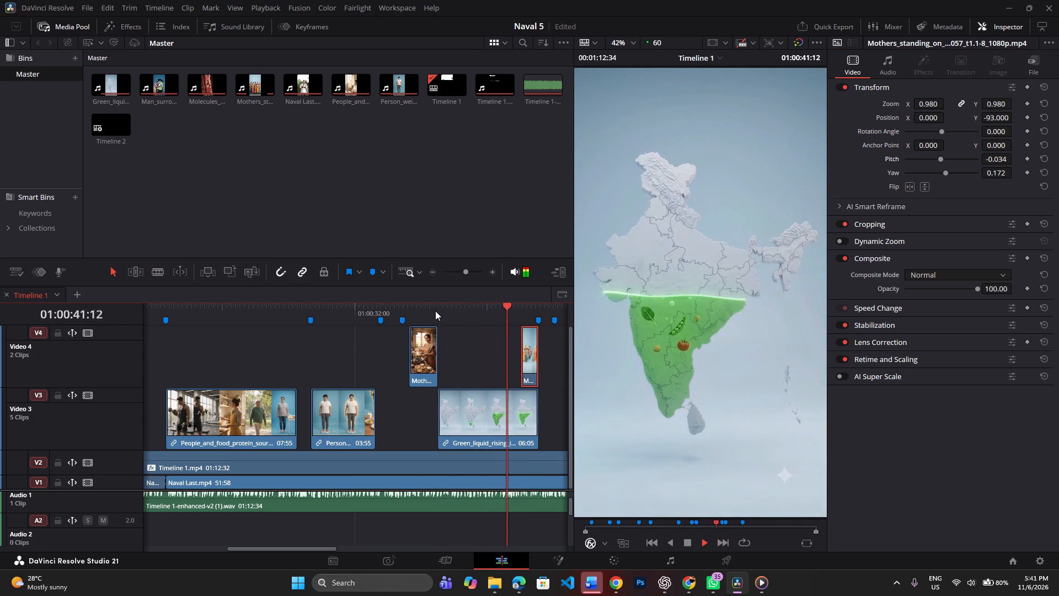
pyautogui.press('space')
pyautogui.press('space')
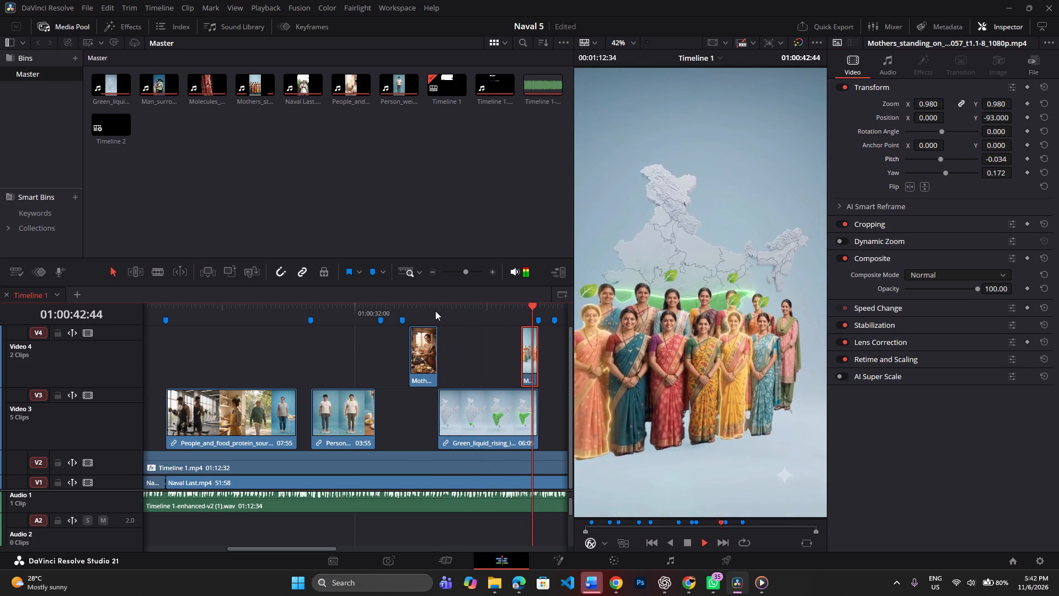
pyautogui.press('space')
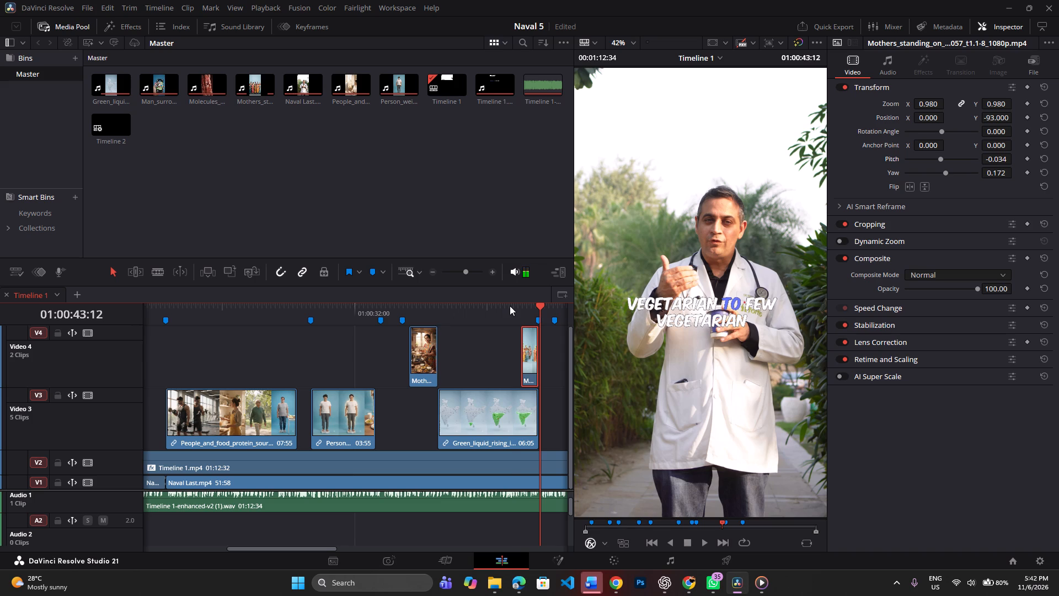
pyautogui.click(510, 306)
pyautogui.press('space')
pyautogui.press('space')
pyautogui.press('space')
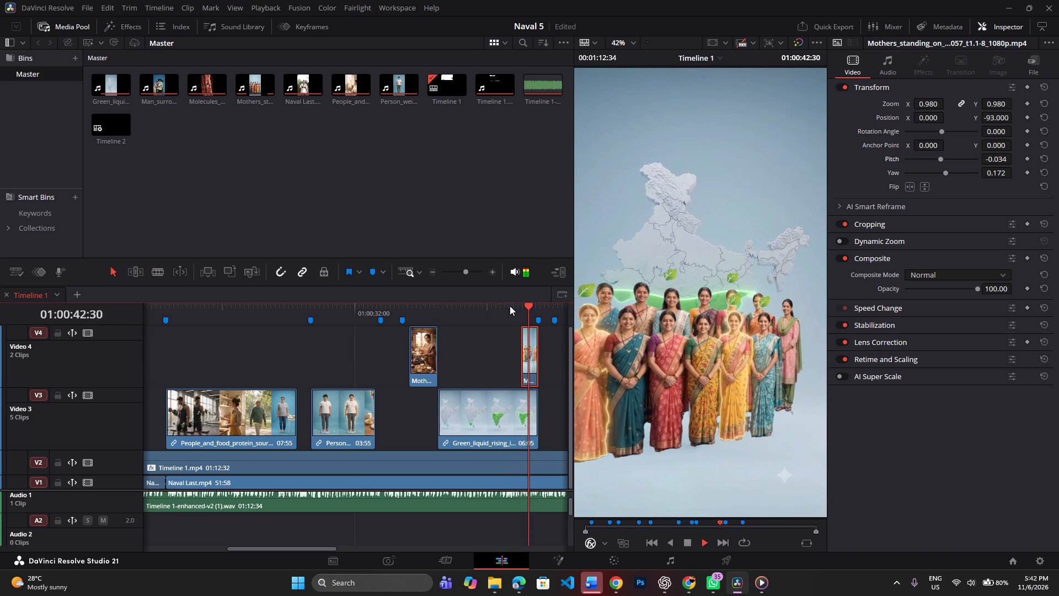
pyautogui.press('space')
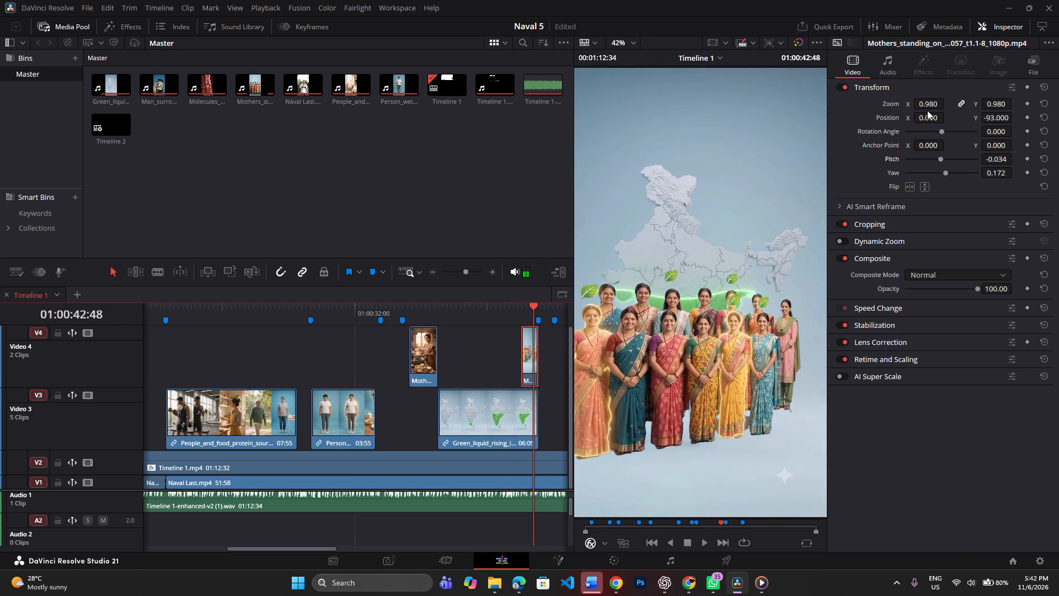
# Shift the standing mothers overlay horizontally to a Position X of 18.
pyautogui.moveTo(929, 118); pyautogui.dragTo(939, 119)
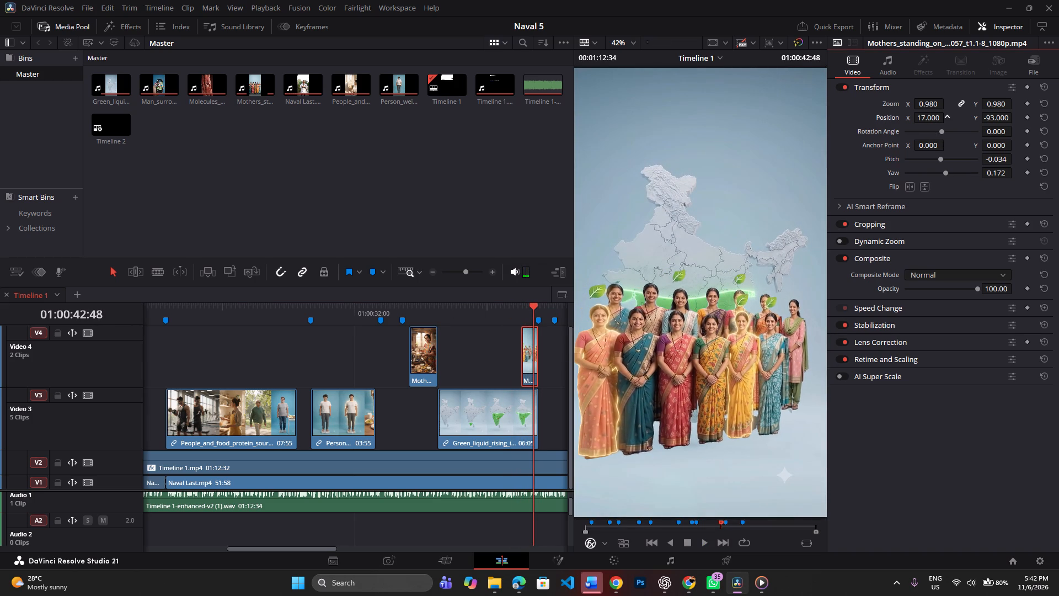
pyautogui.moveTo(939, 119); pyautogui.dragTo(939, 119)
# Replay the repositioned mothers overlay through the cut to the doctor, checking its placement over the map.
pyautogui.press('space')
pyautogui.press('space')
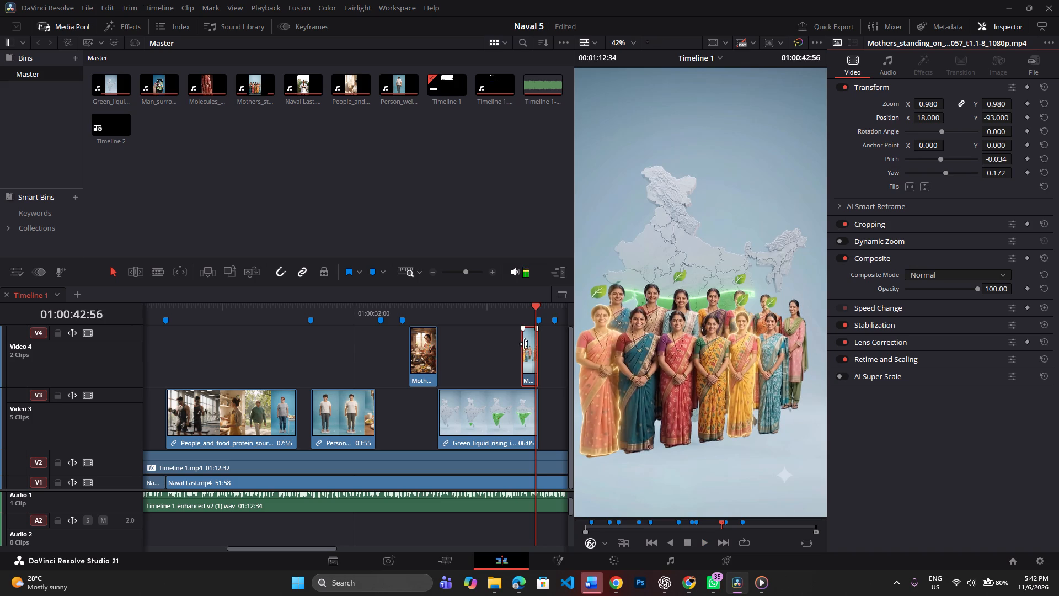
pyautogui.click(523, 313)
pyautogui.press('space')
pyautogui.press('space')
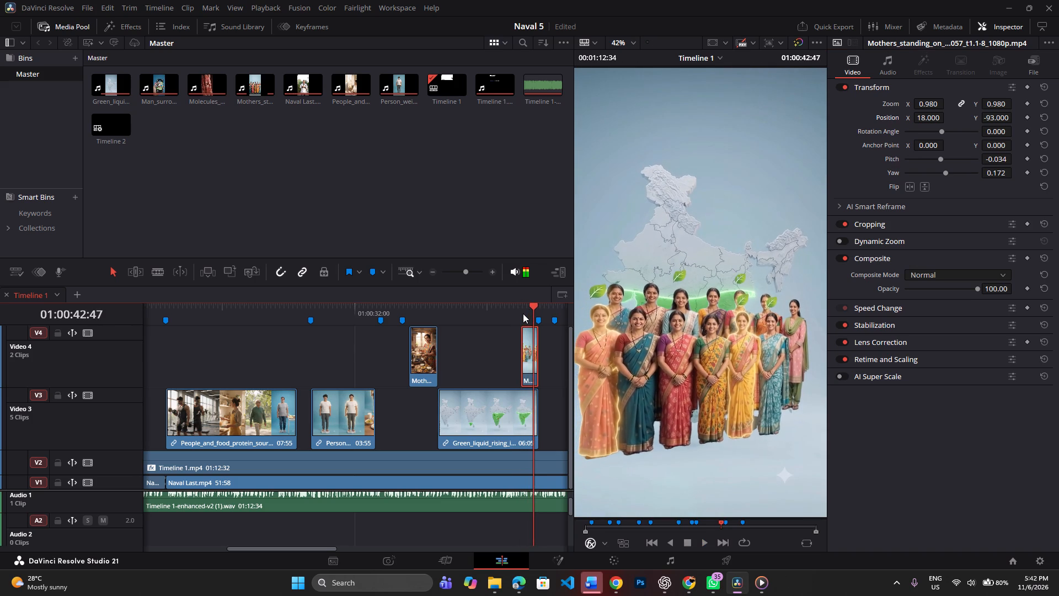
pyautogui.press('space')
pyautogui.press('space')
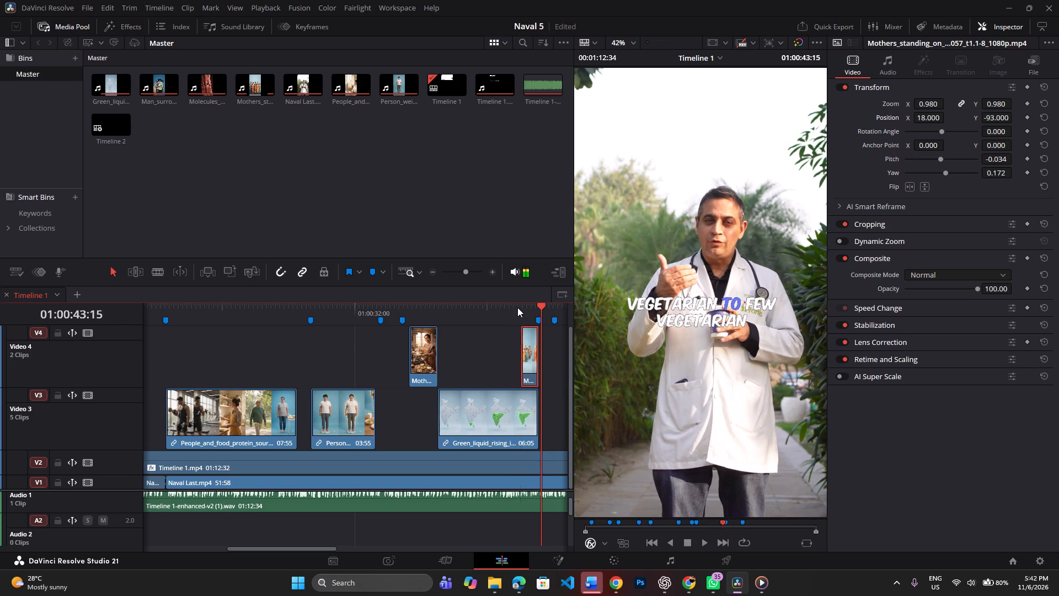
pyautogui.click(517, 307)
pyautogui.press('space')
pyautogui.press('space')
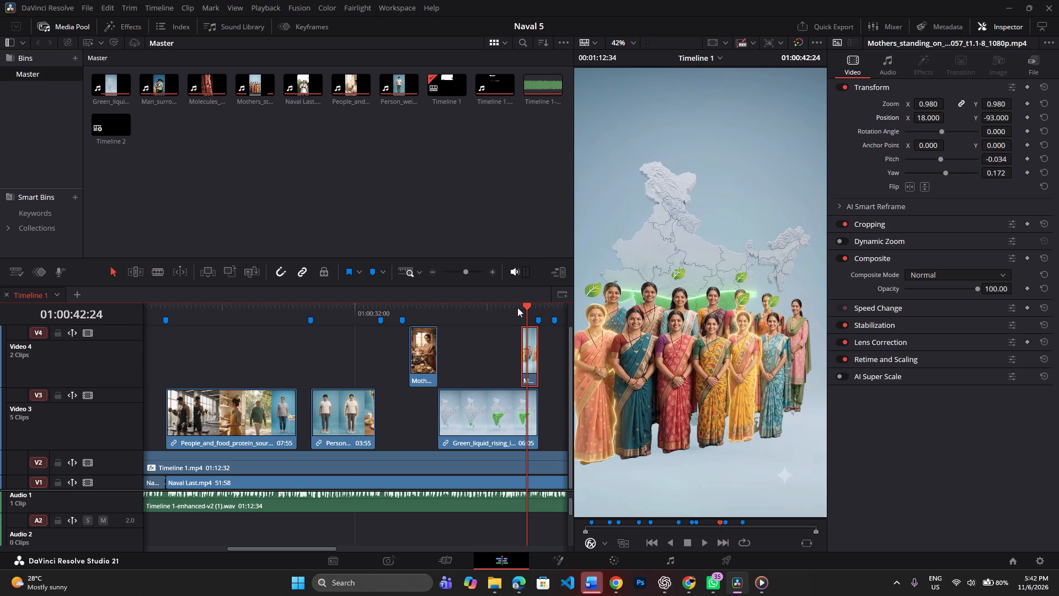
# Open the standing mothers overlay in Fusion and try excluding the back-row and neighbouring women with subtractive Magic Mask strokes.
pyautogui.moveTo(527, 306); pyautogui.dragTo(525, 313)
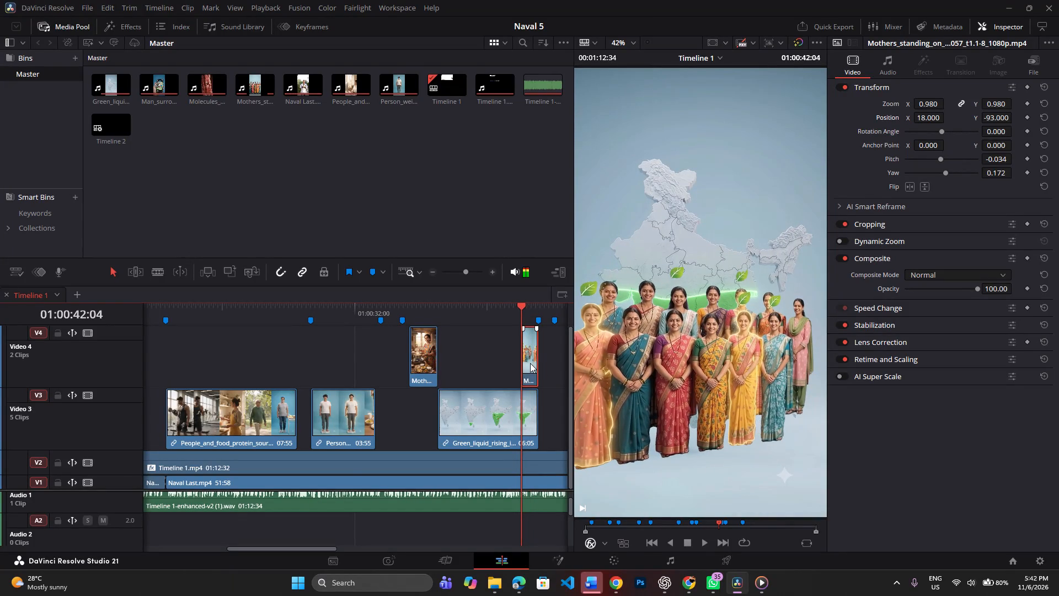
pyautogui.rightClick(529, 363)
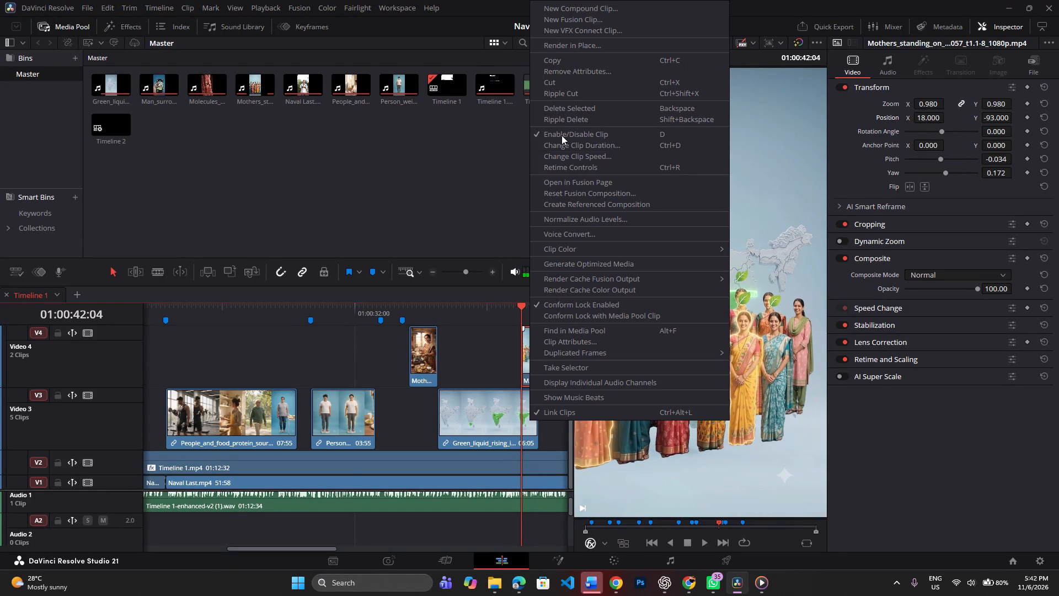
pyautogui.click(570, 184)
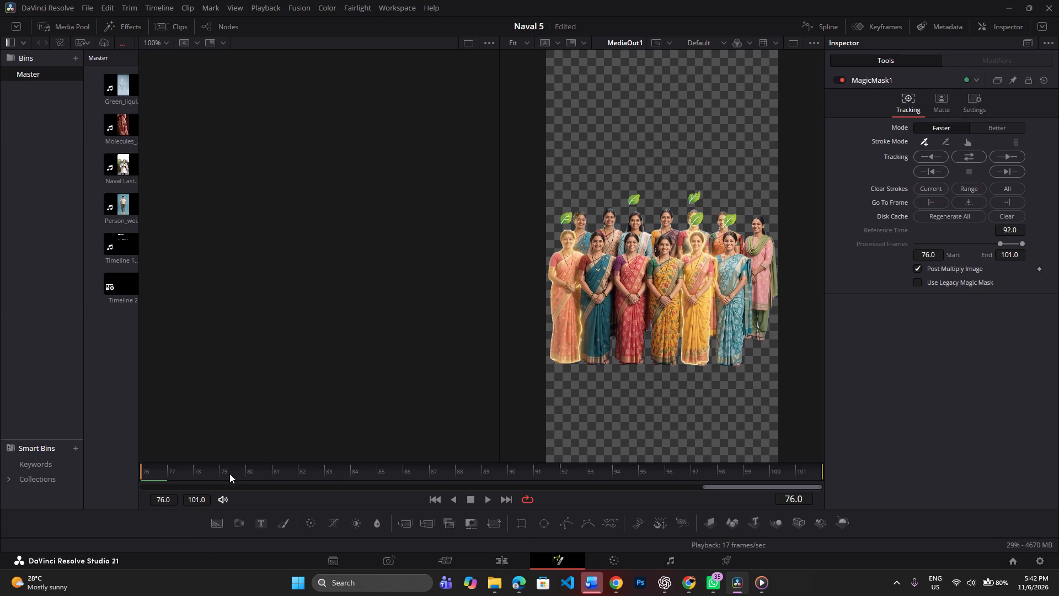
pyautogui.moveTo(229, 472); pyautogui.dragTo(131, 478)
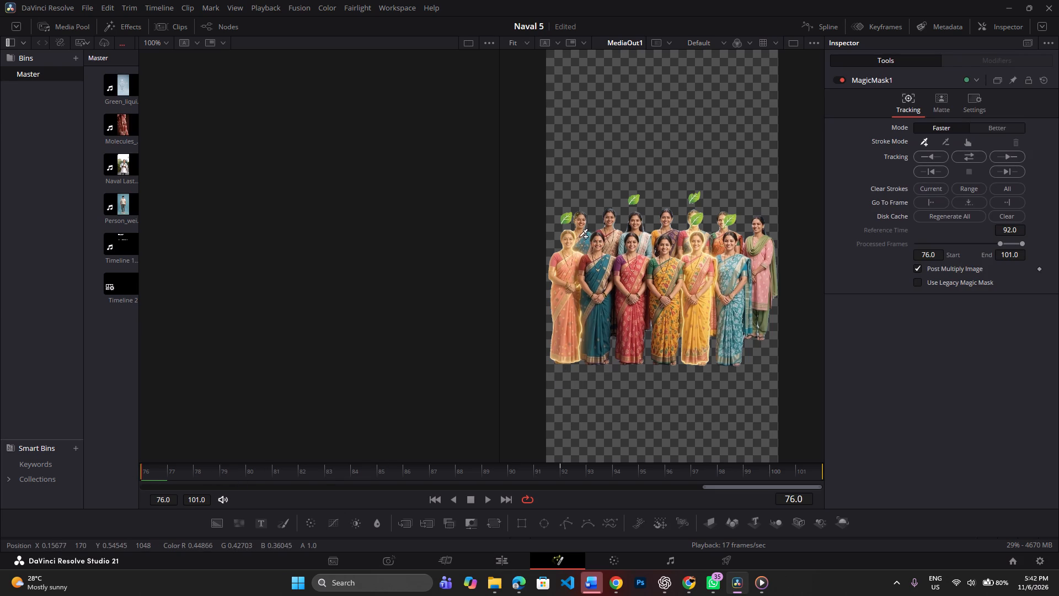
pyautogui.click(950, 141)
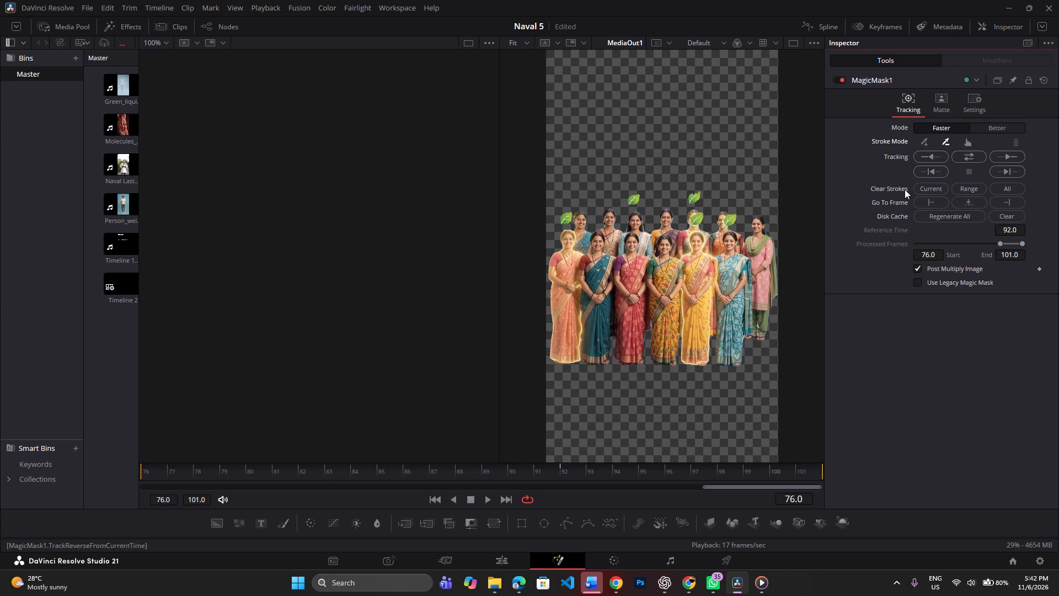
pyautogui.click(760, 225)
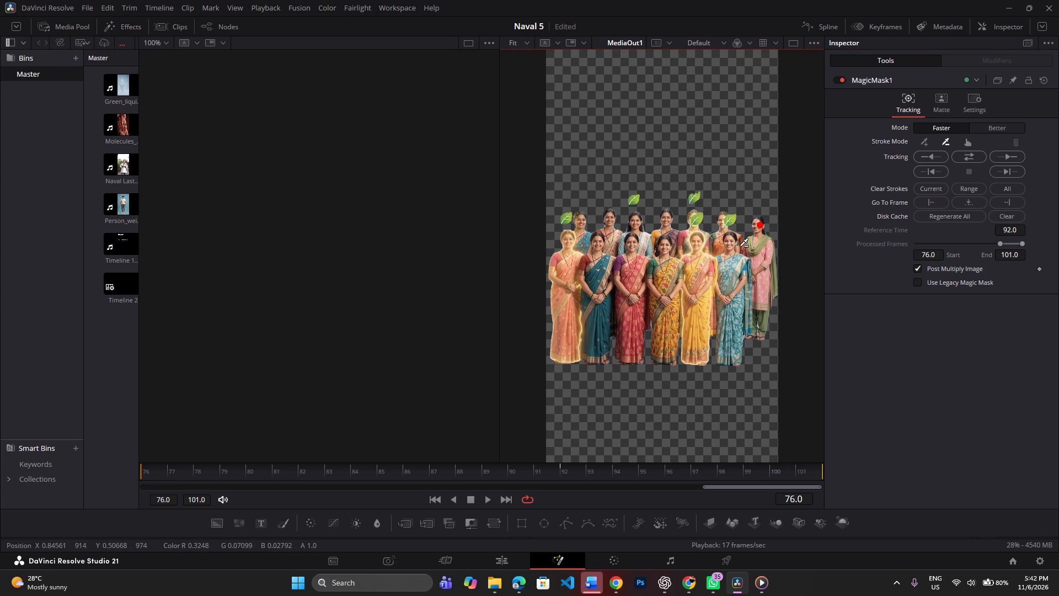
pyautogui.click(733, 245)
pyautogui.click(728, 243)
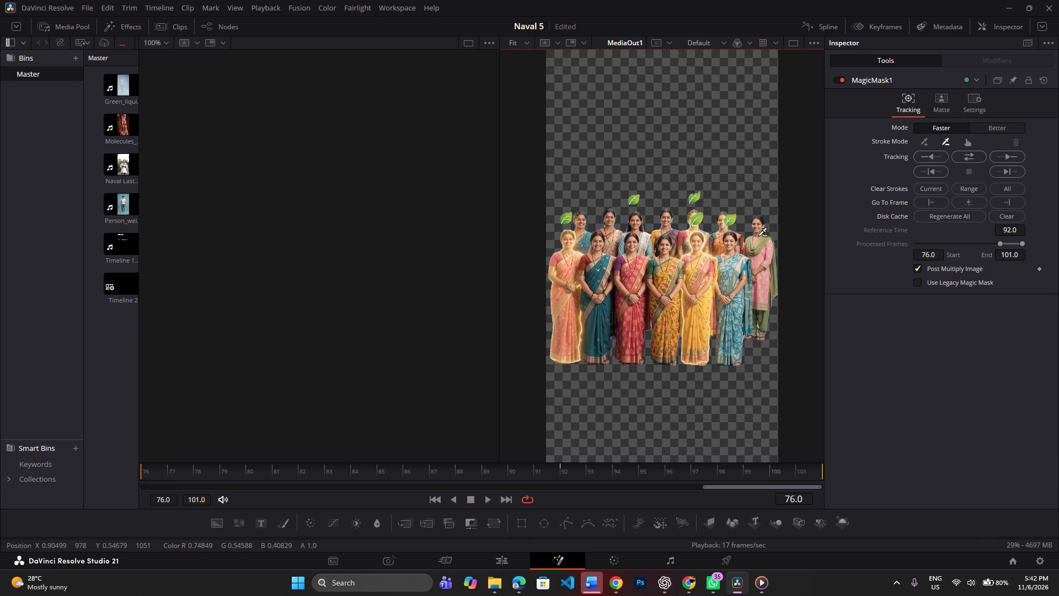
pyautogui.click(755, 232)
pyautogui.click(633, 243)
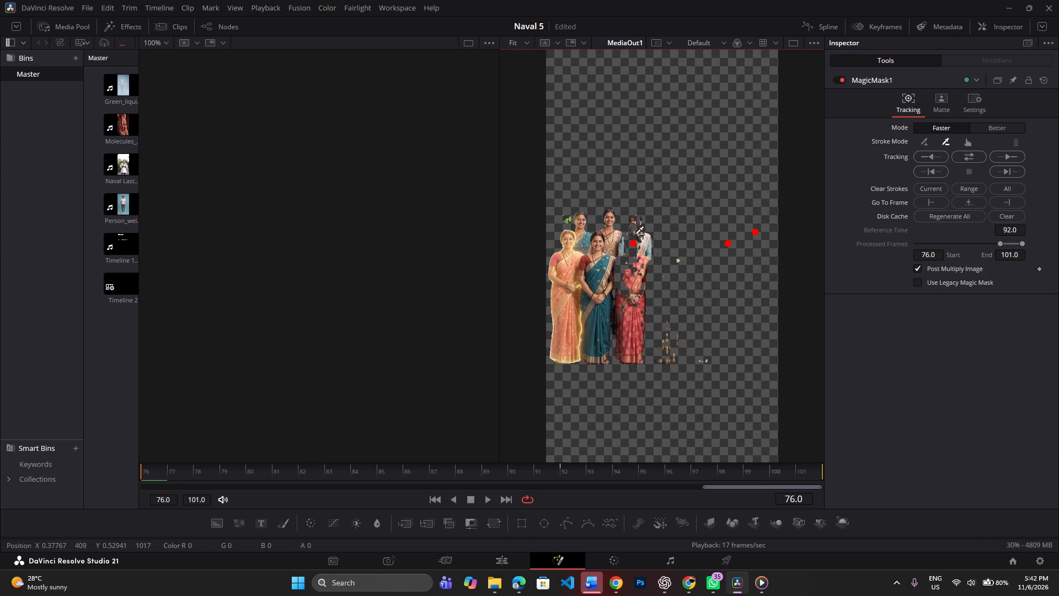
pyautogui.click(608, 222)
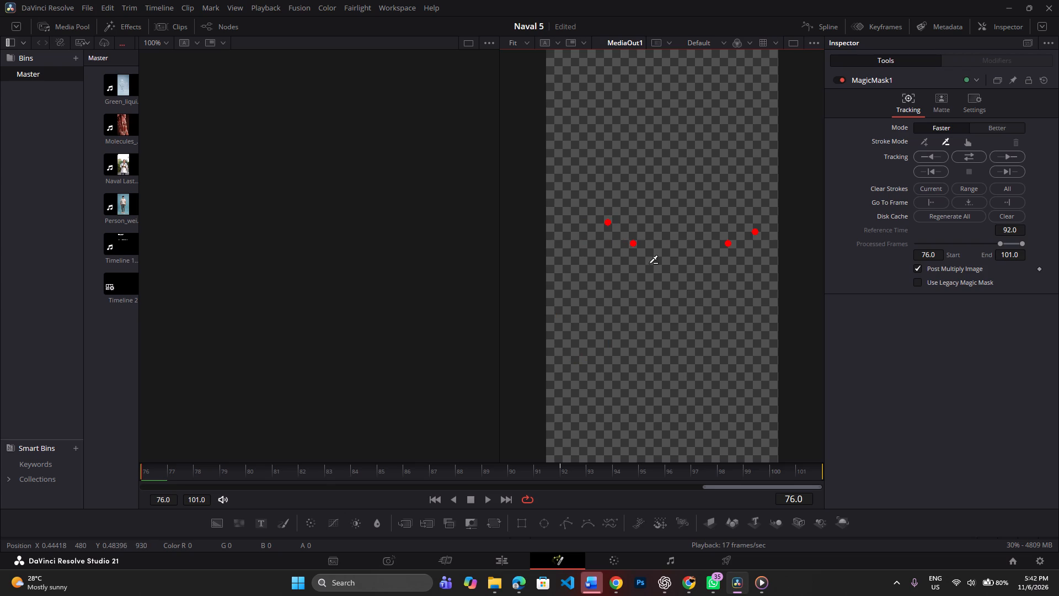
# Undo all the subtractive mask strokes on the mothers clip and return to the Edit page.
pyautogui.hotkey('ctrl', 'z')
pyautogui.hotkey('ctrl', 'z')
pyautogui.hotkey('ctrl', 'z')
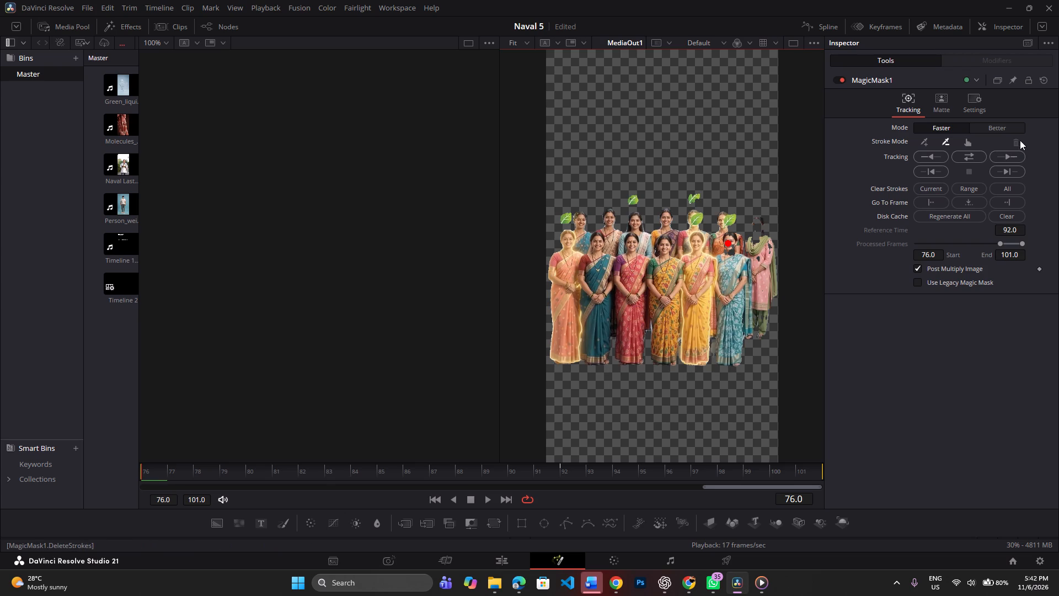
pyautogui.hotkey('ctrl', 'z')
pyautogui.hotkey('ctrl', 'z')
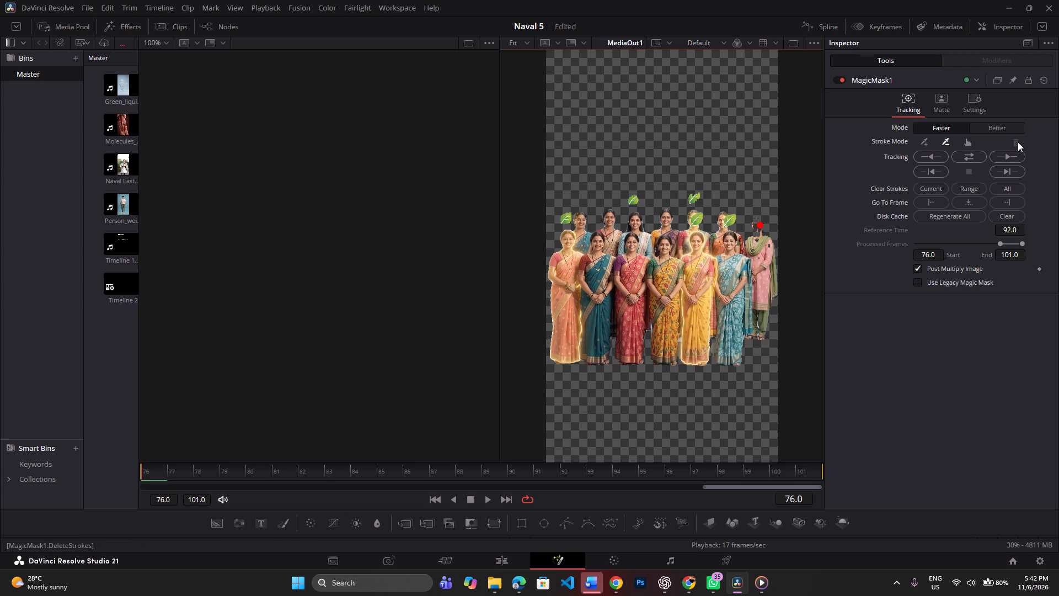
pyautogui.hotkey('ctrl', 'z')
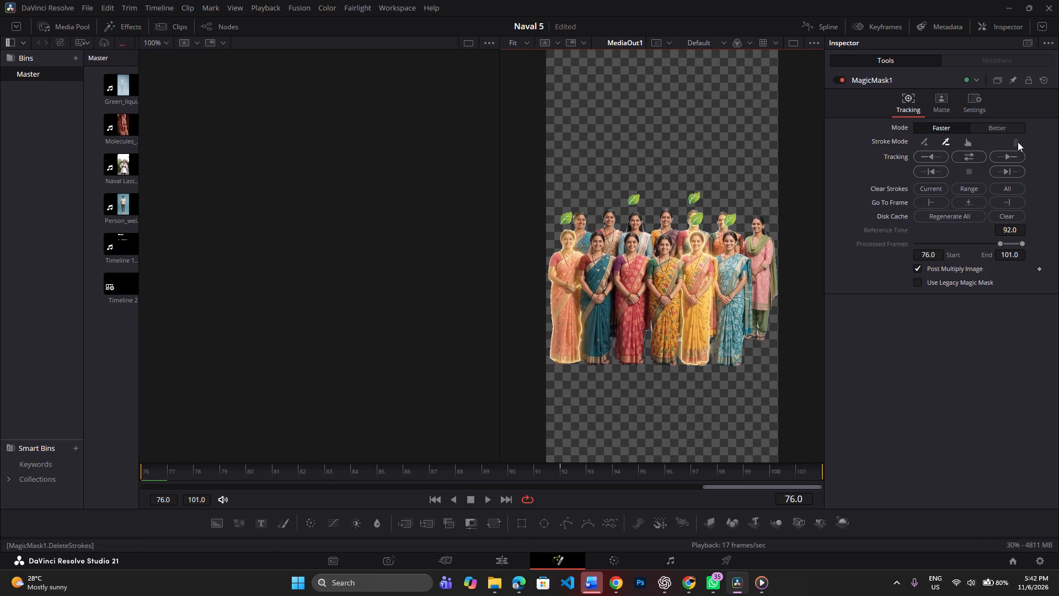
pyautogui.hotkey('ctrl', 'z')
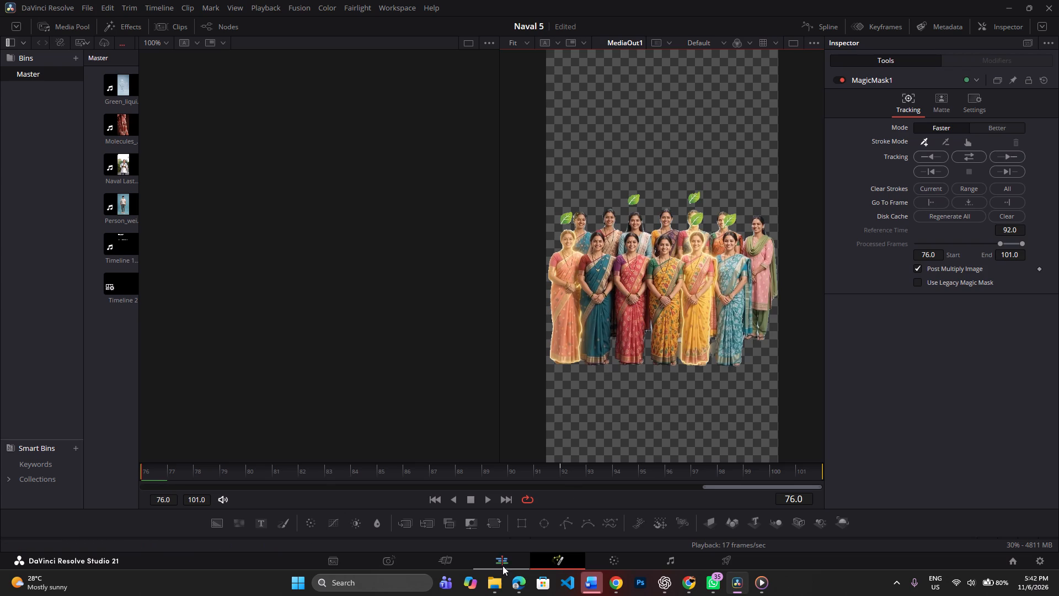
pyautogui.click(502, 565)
# Play back the India map section from its start through the mothers overlay to the cut to the doctor.
pyautogui.click(435, 322)
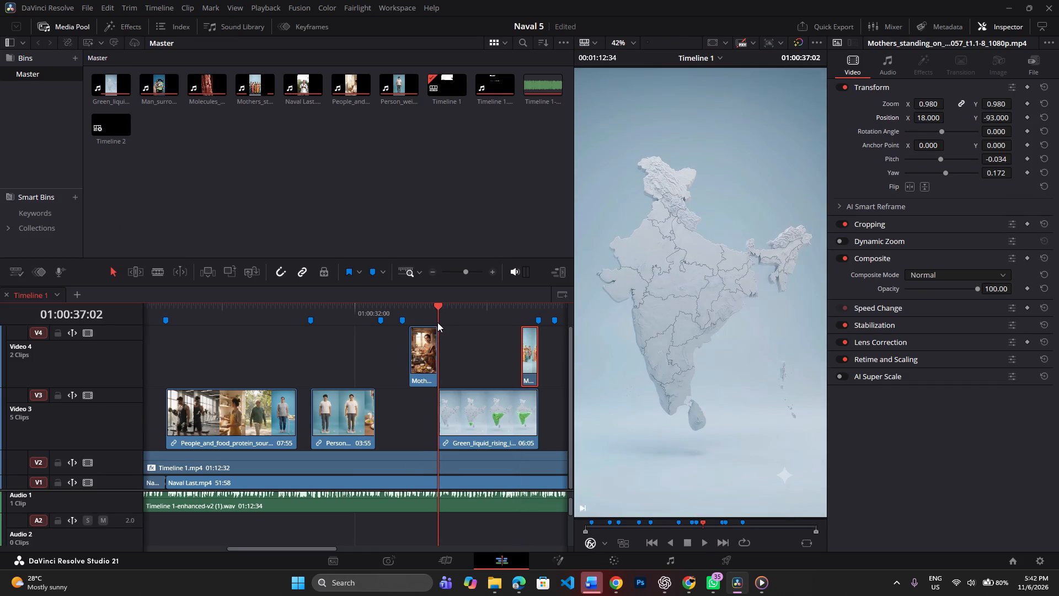
pyautogui.press('space')
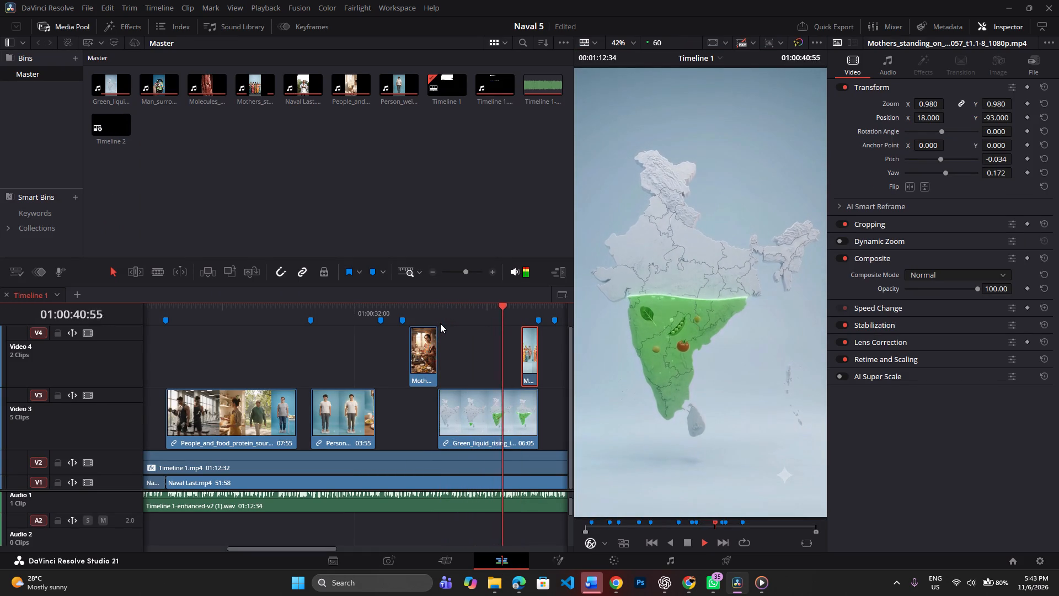
pyautogui.press('space')
pyautogui.press('space')
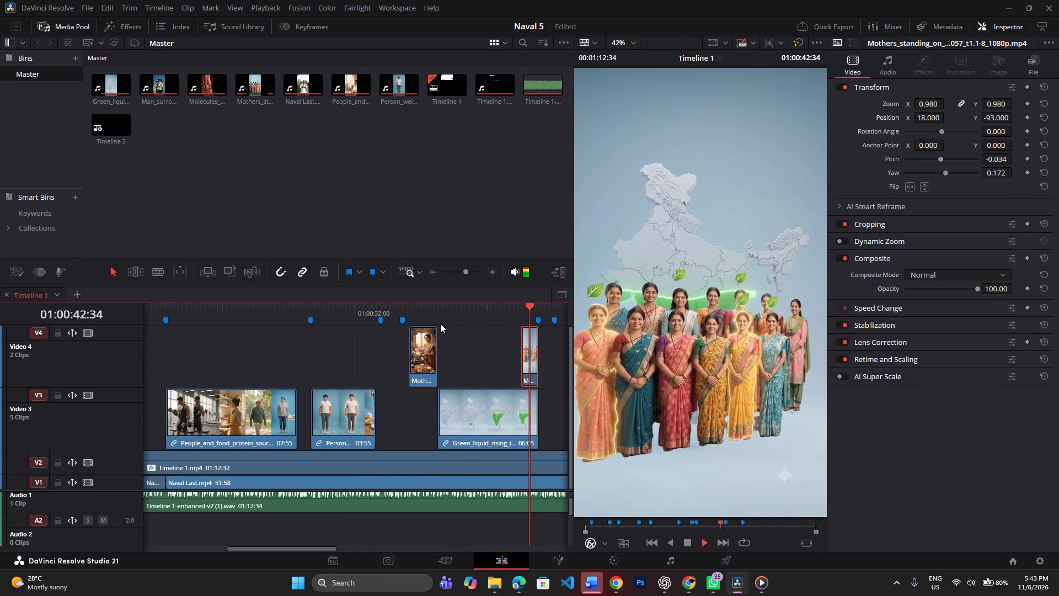
pyautogui.press('space')
pyautogui.press('space')
pyautogui.press('space')
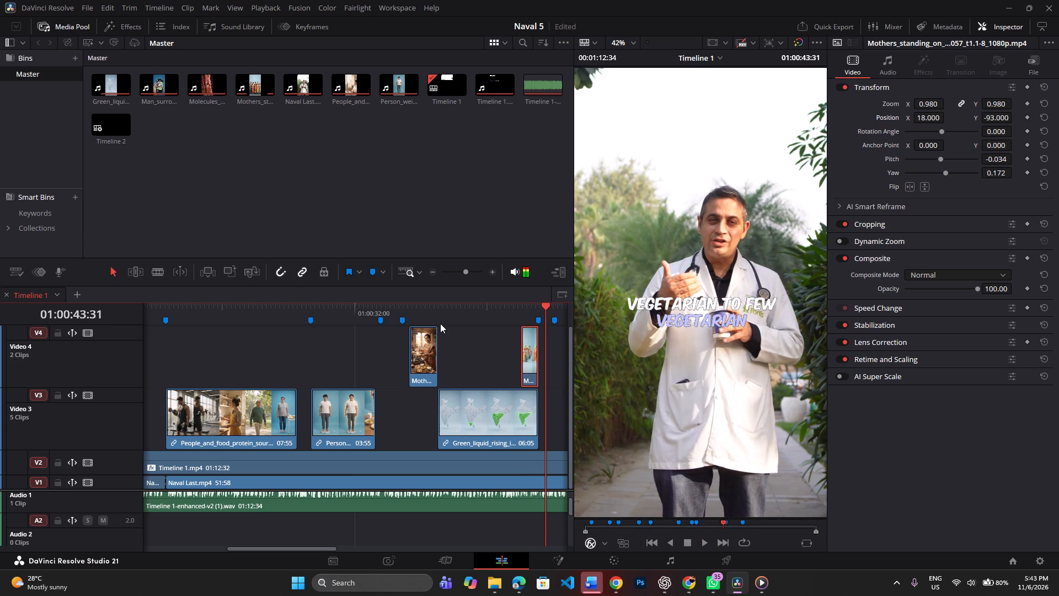
# Replay the standing mothers overlay in short bursts up to its last frames, examining its placement over the map.
pyautogui.moveTo(510, 308); pyautogui.dragTo(527, 318)
pyautogui.press('space')
pyautogui.press('space')
pyautogui.press('space')
pyautogui.press('space')
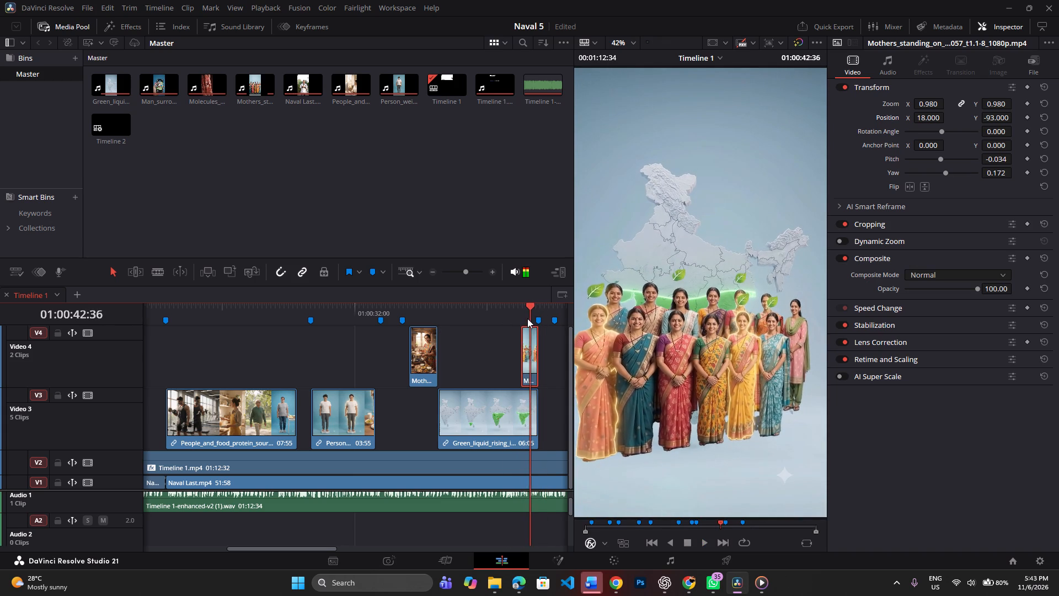
pyautogui.press('space')
pyautogui.press('space')
pyautogui.press('space')
pyautogui.press('space')
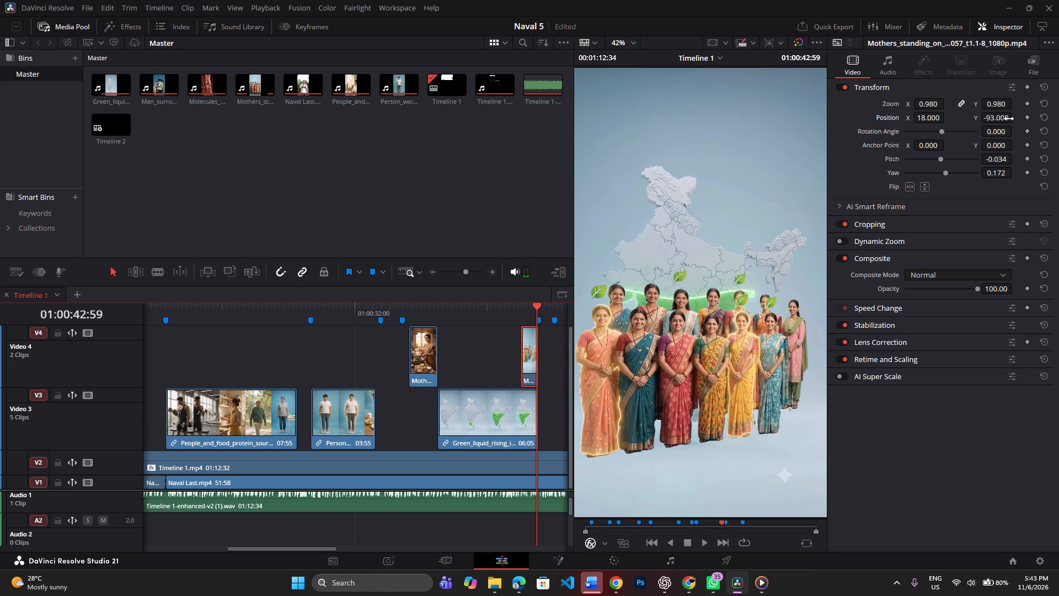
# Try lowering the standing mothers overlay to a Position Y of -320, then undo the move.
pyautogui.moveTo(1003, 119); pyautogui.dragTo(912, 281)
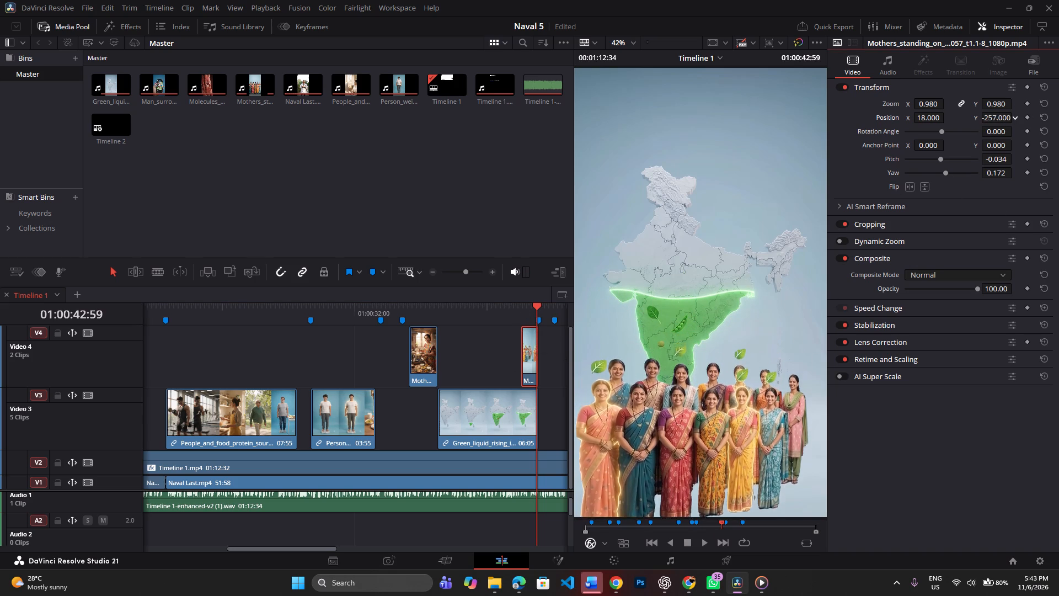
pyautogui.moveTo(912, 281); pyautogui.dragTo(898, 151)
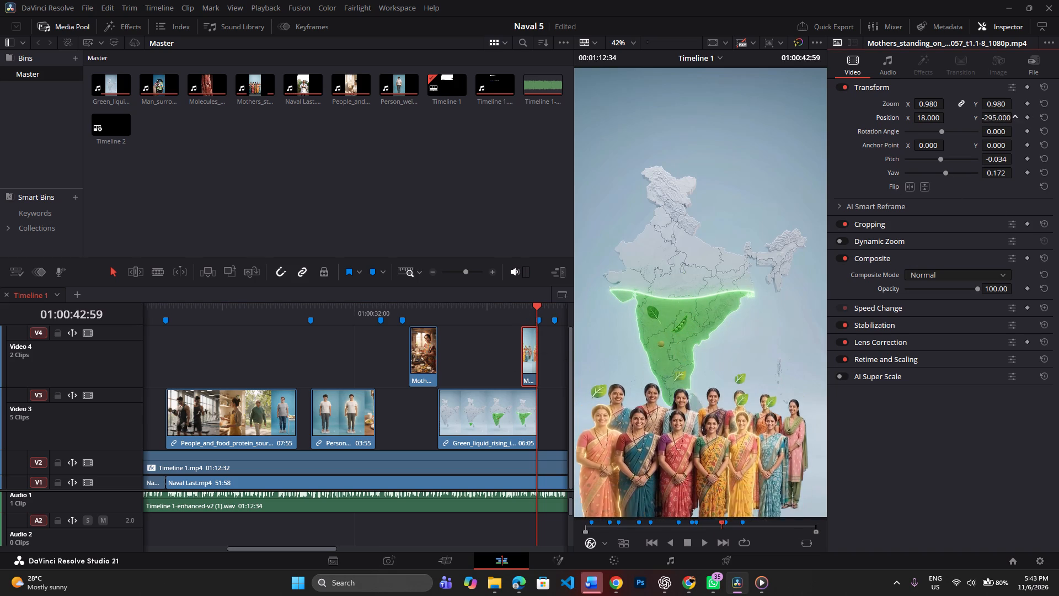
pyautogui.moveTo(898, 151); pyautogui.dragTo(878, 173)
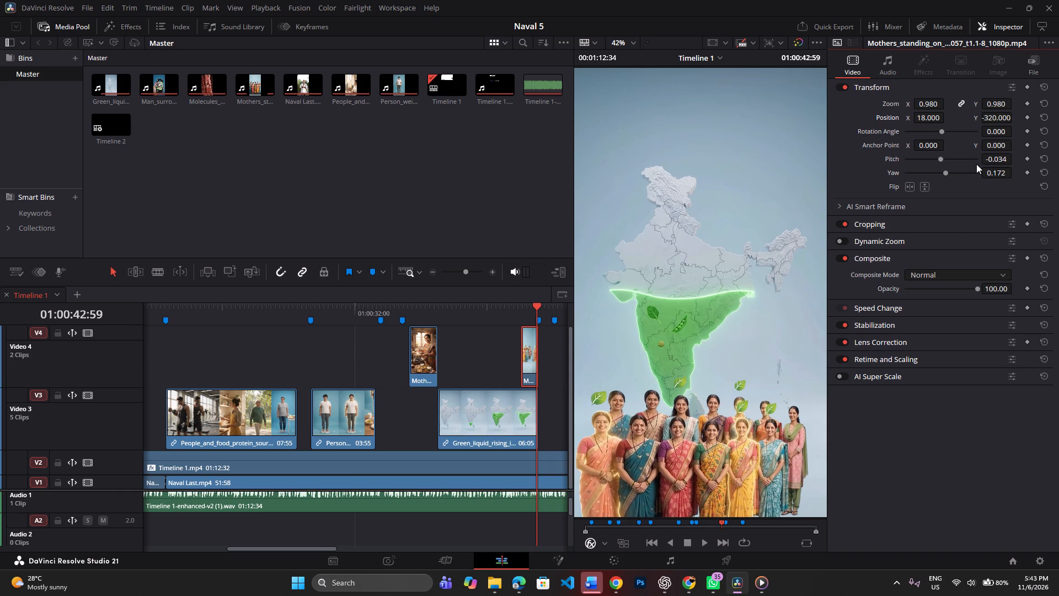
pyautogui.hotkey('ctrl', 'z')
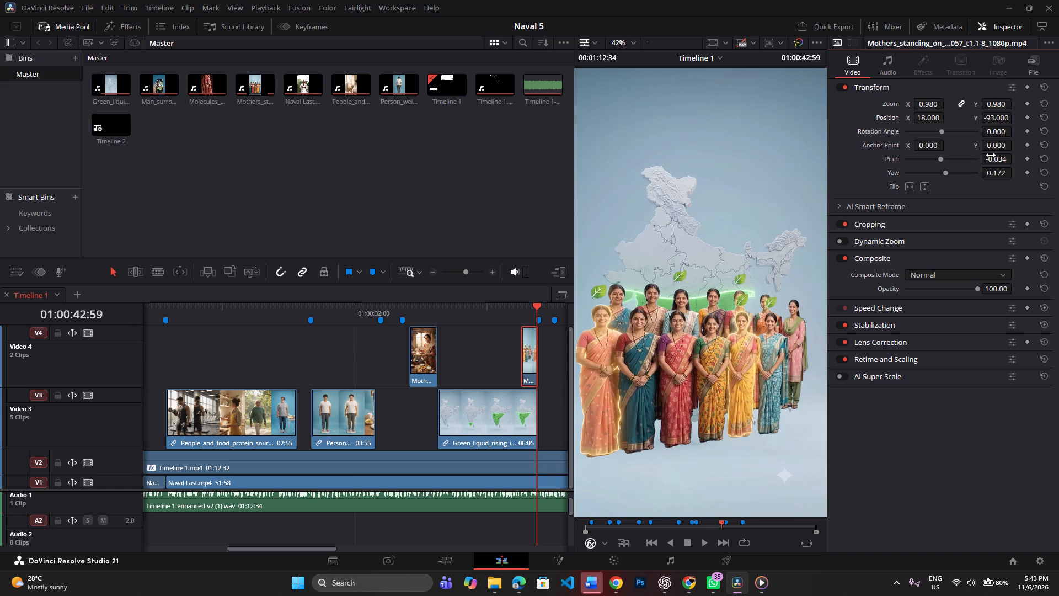
# At 01:00:42:04, the start of the standing mothers overlay, add a position keyframe with Position Y at -639.
pyautogui.click(521, 310)
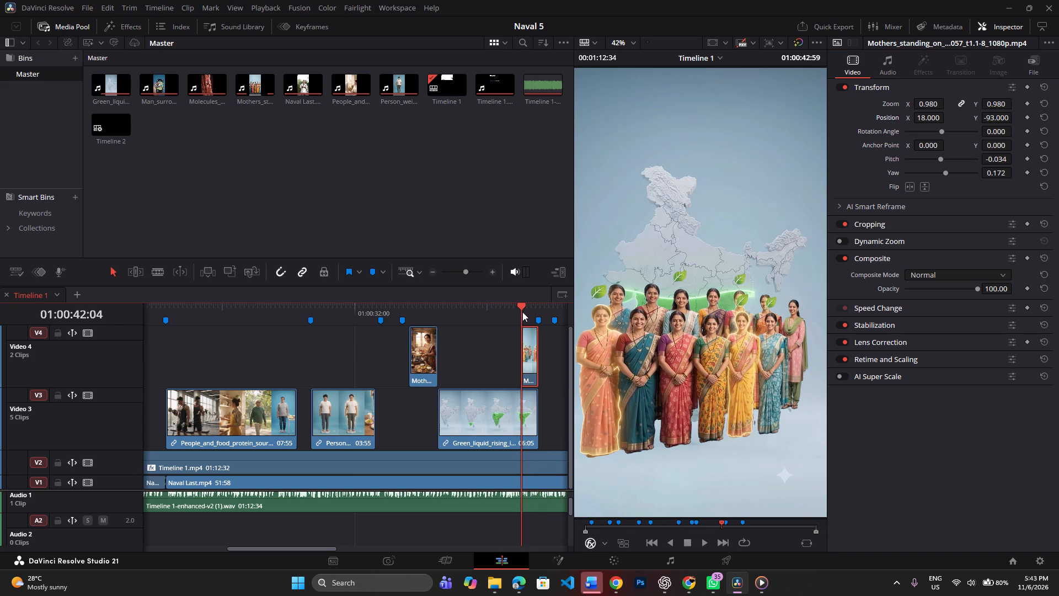
pyautogui.click(1027, 120)
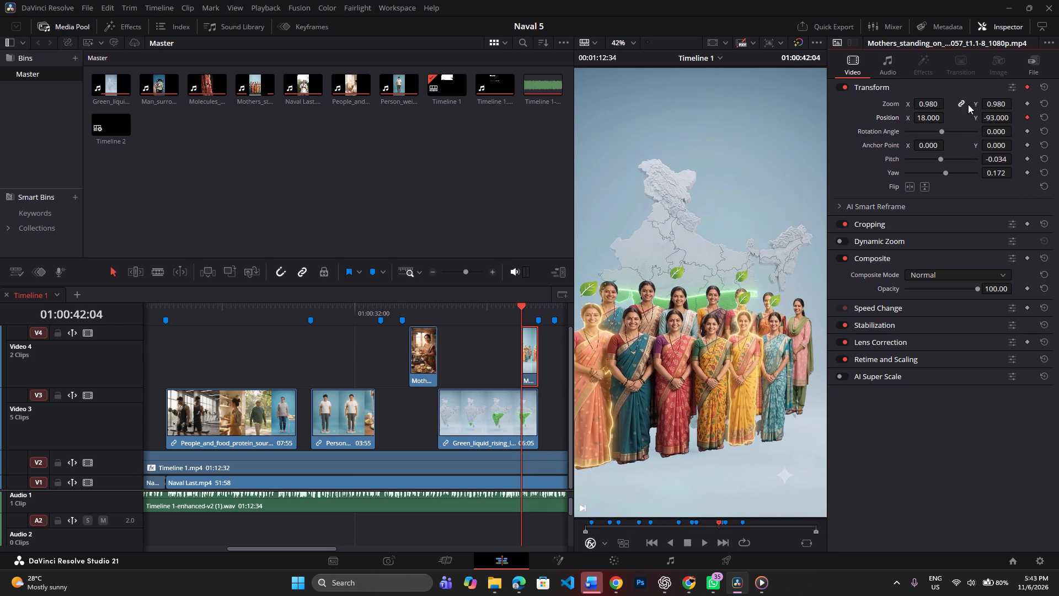
pyautogui.moveTo(995, 119); pyautogui.dragTo(855, 233)
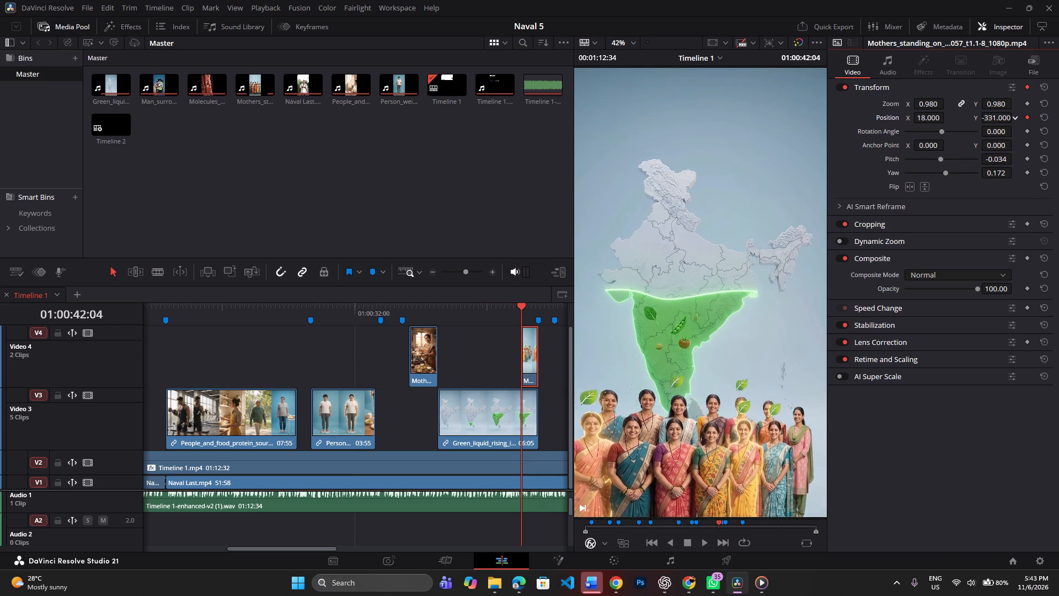
pyautogui.moveTo(855, 233); pyautogui.dragTo(694, 387)
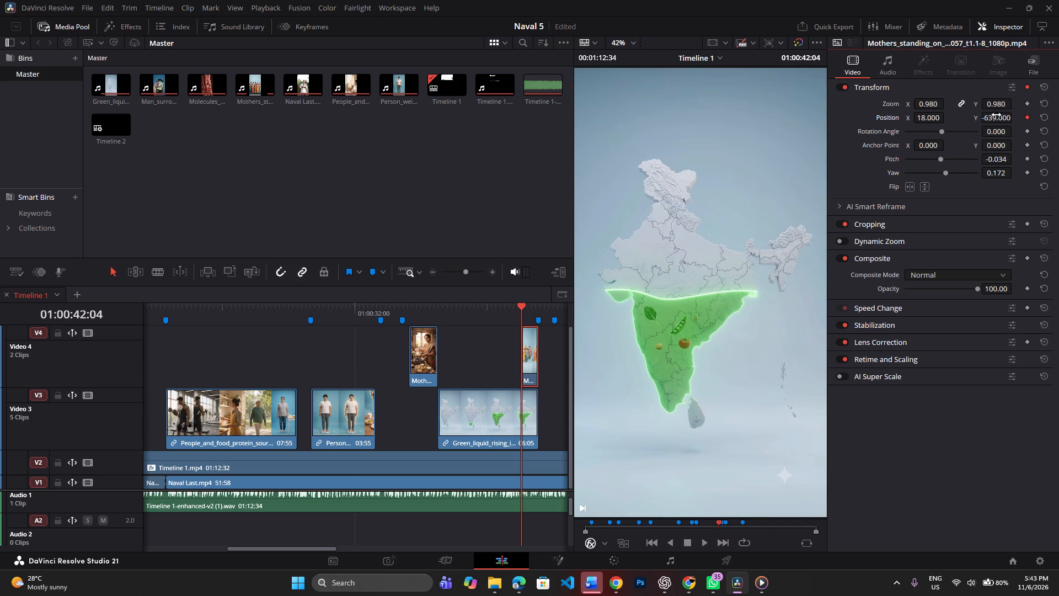
# Play the mothers overlay forward from its first frame and stop at 01:00:42:54, just before its end.
pyautogui.press('space')
pyautogui.press('space')
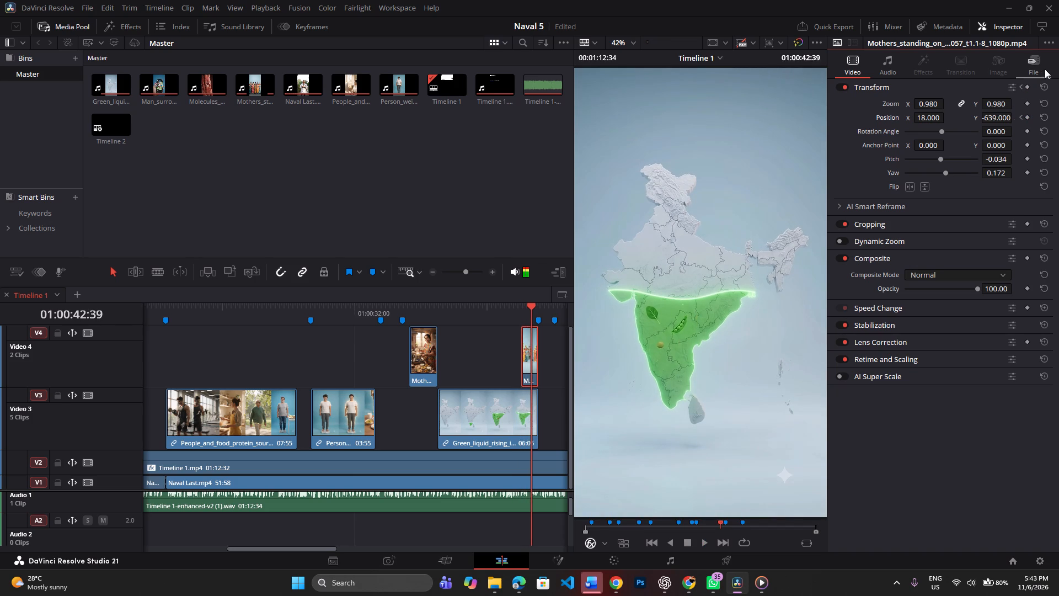
pyautogui.press('space')
pyautogui.press('space')
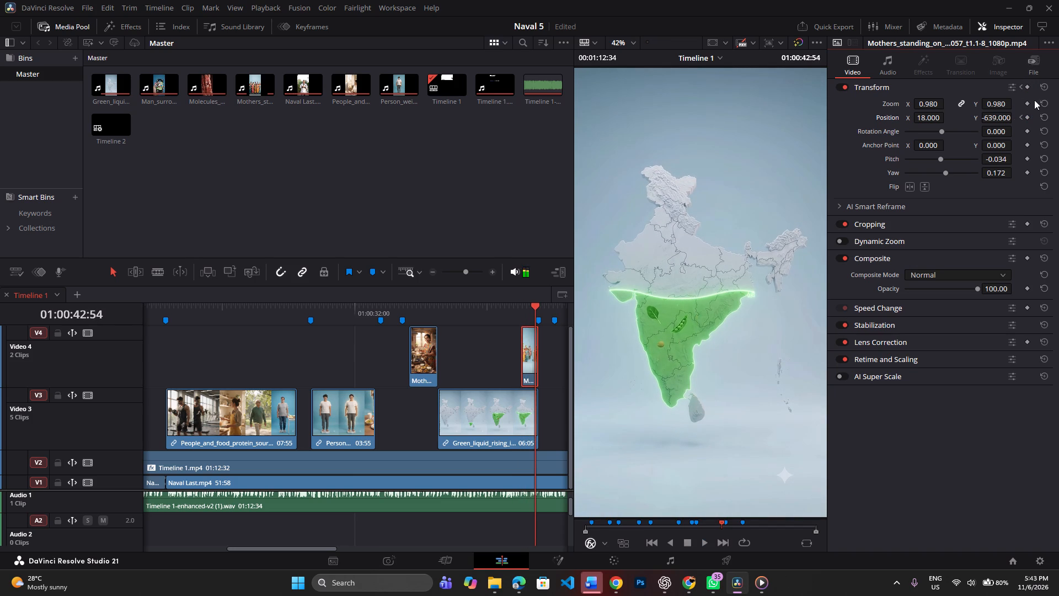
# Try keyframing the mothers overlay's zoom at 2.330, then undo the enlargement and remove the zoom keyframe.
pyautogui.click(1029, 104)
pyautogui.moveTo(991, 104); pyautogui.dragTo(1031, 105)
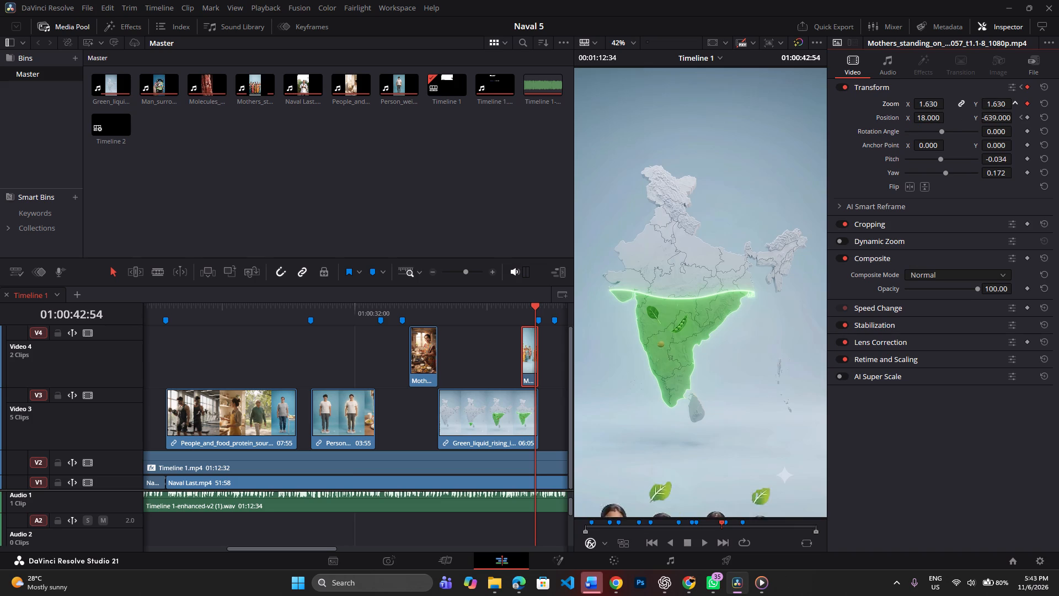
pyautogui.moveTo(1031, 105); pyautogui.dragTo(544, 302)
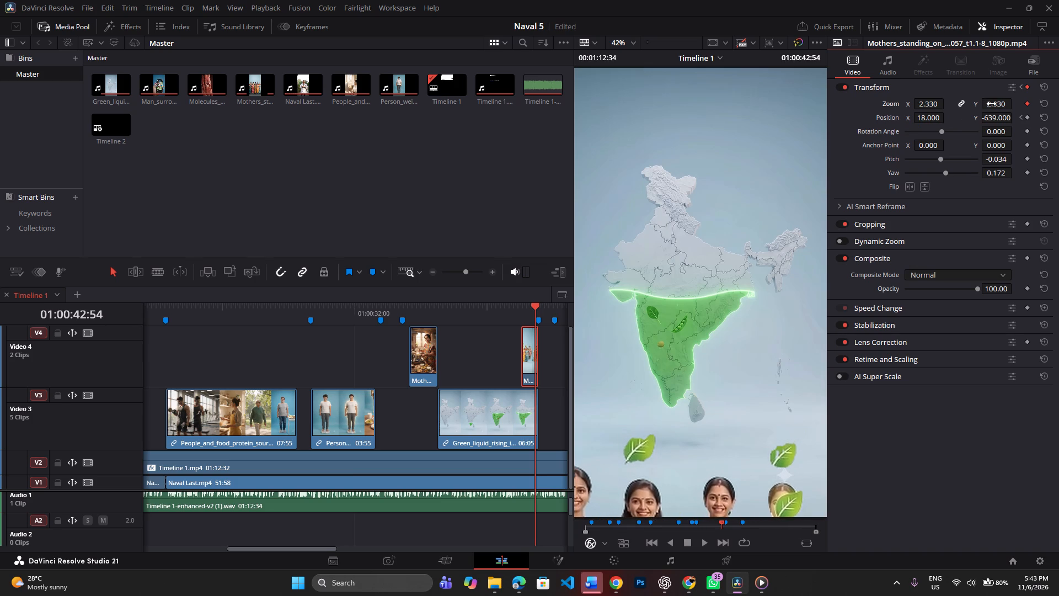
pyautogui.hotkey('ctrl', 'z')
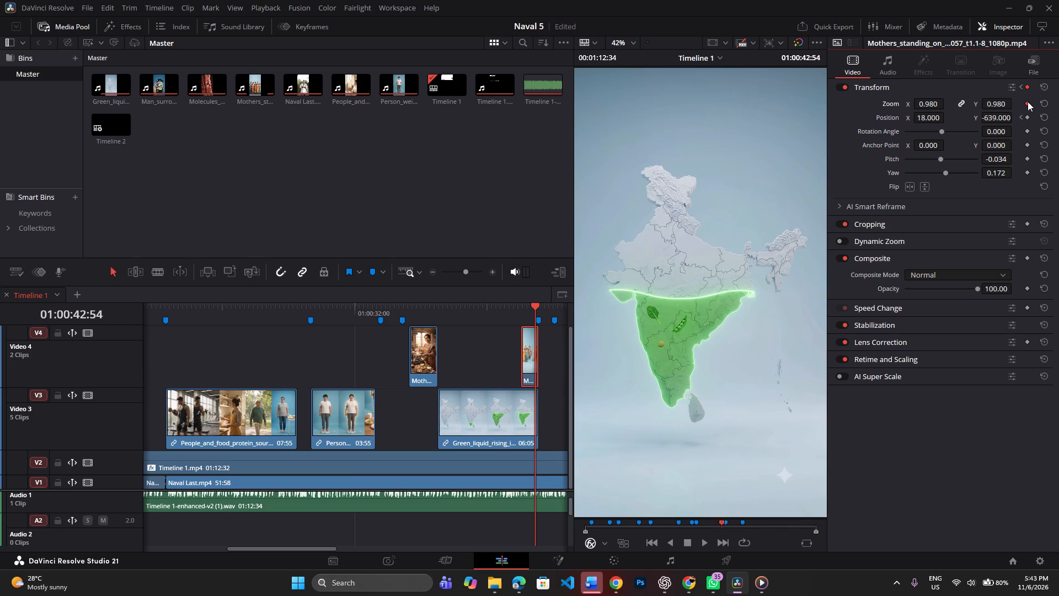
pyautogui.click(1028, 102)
# At 01:00:42:54, add a second position keyframe to the mothers overlay, raising Position Y to about -114.
pyautogui.click(1029, 118)
pyautogui.moveTo(989, 118); pyautogui.dragTo(1006, 120)
pyautogui.moveTo(1006, 120); pyautogui.dragTo(758, 295)
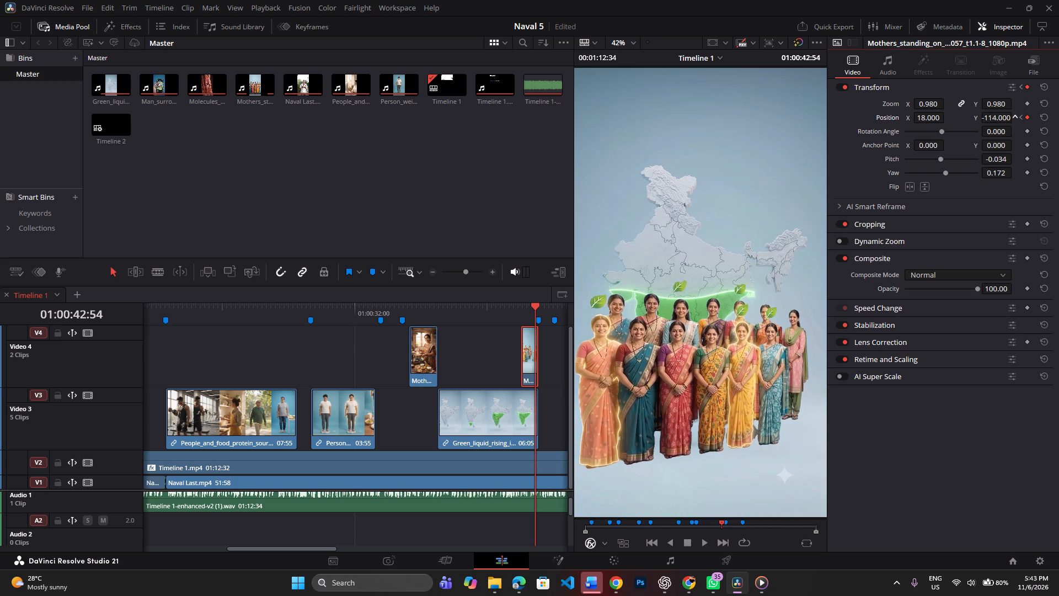
# Lower the standing mothers overlay's end position keyframe at 01:00:42:54 to Position Y -134.
pyautogui.moveTo(758, 295); pyautogui.dragTo(746, 306)
# Review the mothers overlay's rising motion over the map by replaying from about 01:00:41 past the clip's end, pausing along the way.
pyautogui.click(515, 308)
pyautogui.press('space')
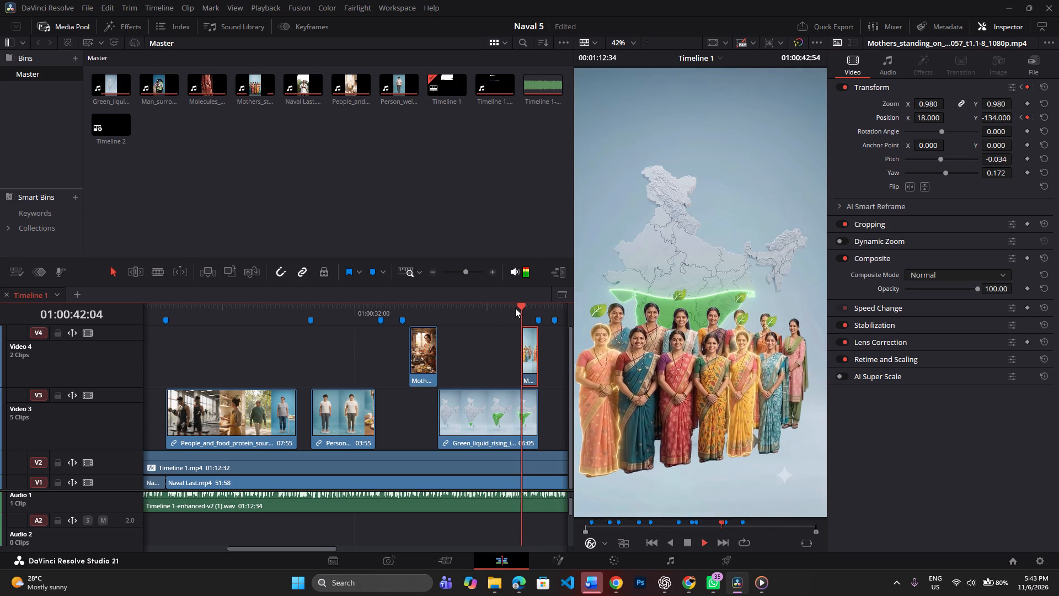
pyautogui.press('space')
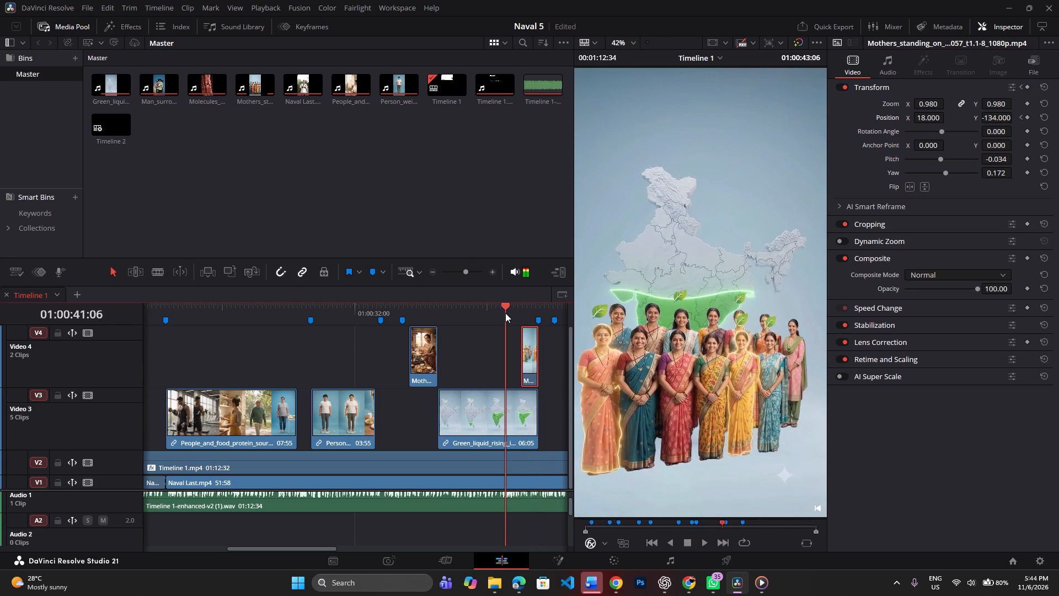
pyautogui.click(505, 313)
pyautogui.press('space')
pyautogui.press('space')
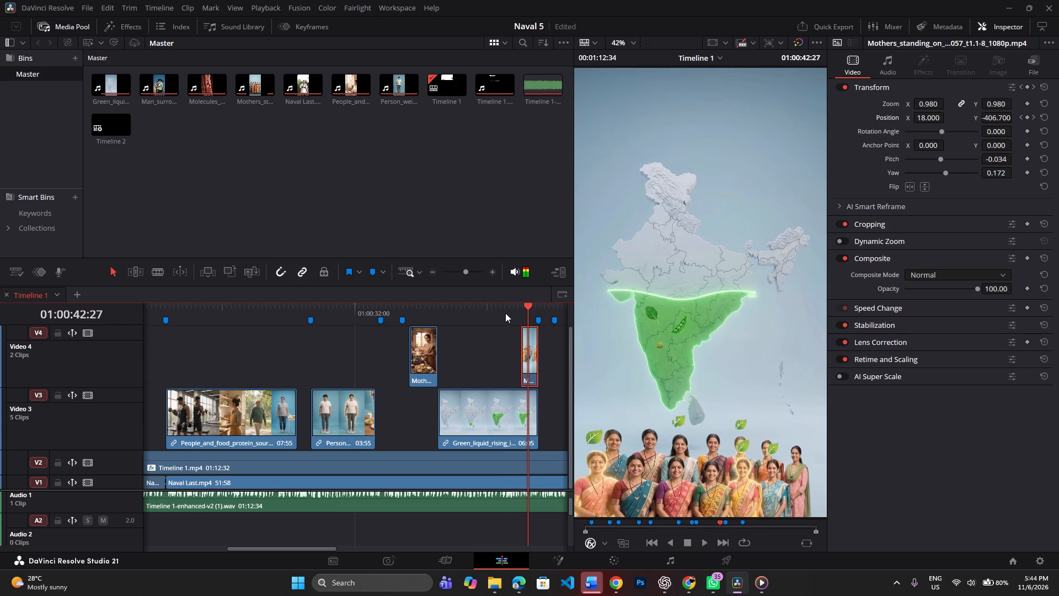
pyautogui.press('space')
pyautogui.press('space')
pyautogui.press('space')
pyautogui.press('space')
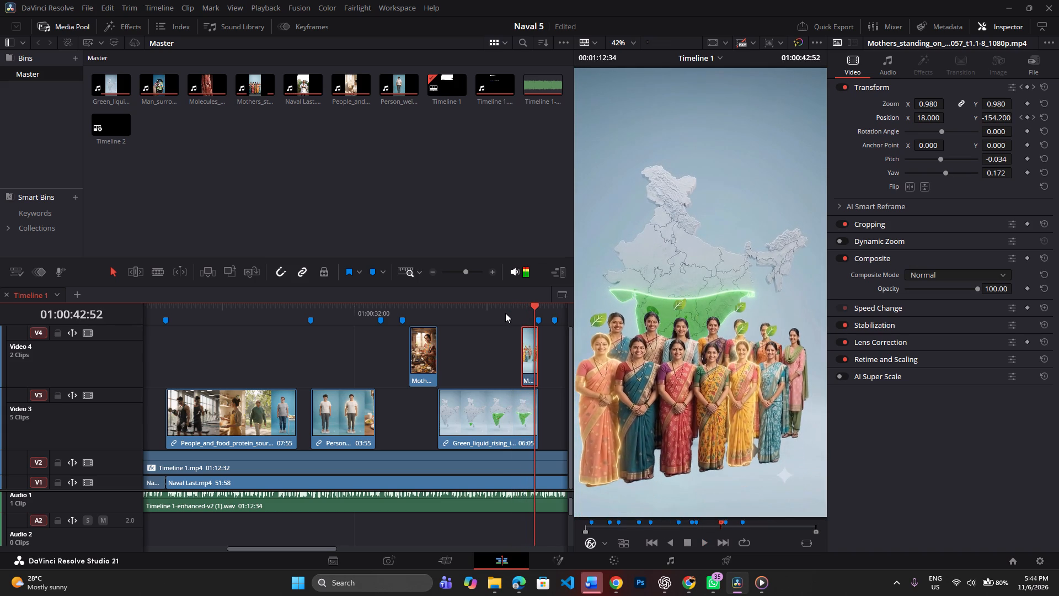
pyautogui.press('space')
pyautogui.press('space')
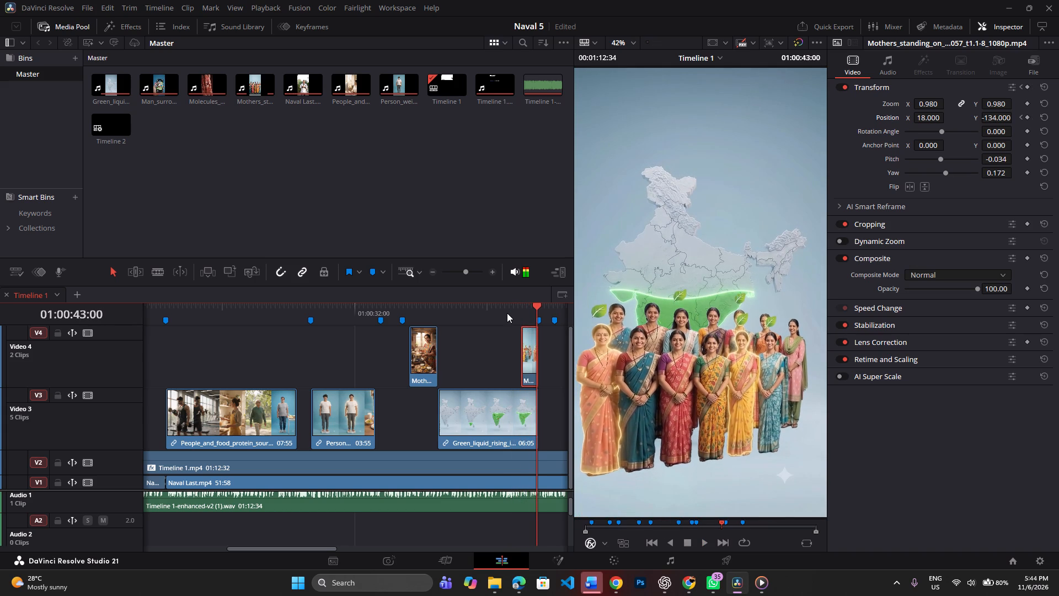
pyautogui.click(512, 307)
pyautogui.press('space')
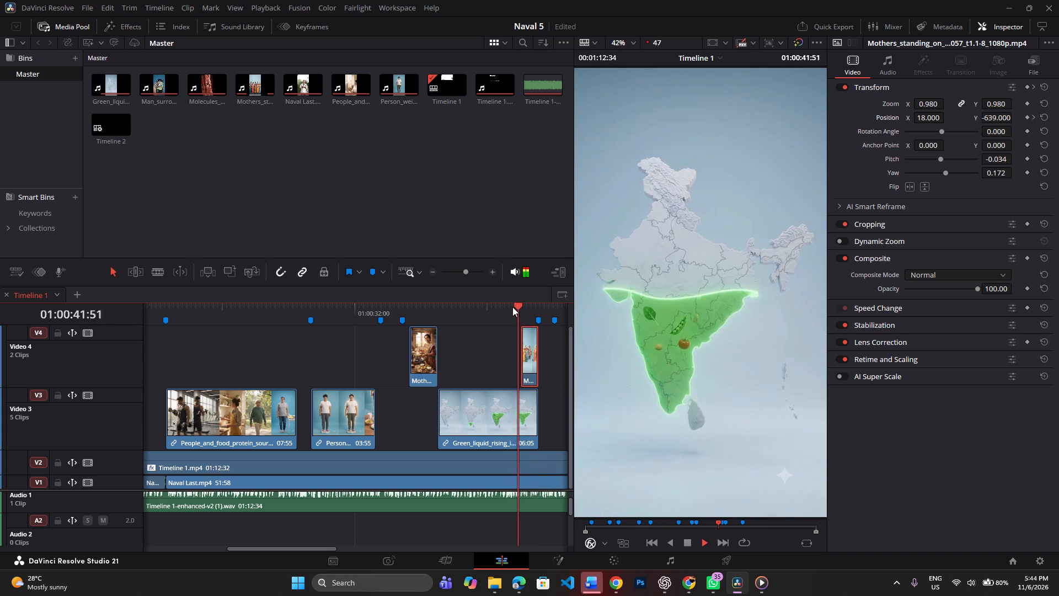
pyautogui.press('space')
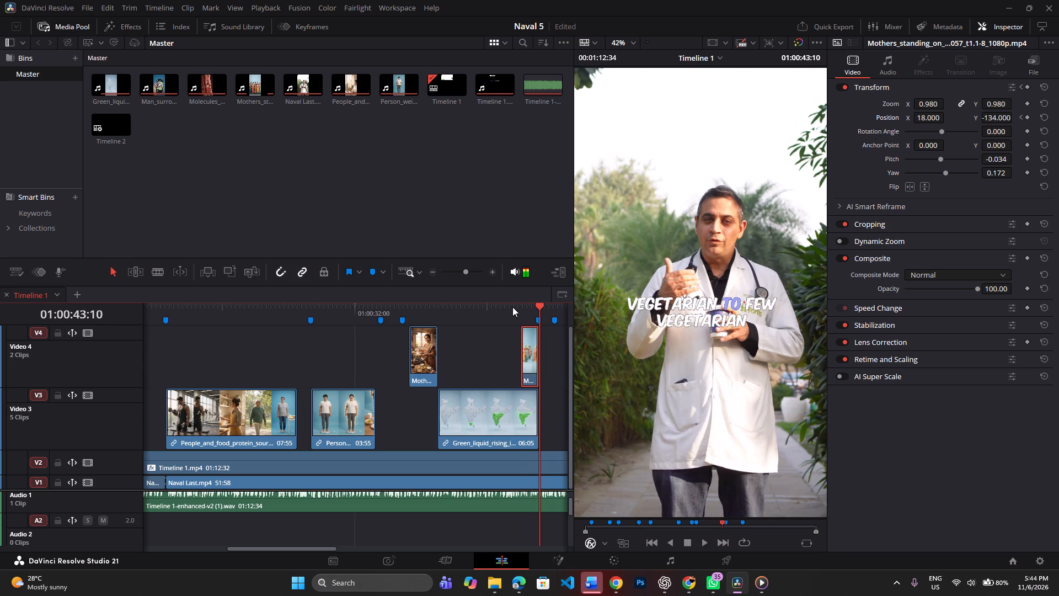
# Select the standing mothers overlay on Video 4 and return to its start at 01:00:42:04.
pyautogui.click(528, 337)
pyautogui.click(523, 313)
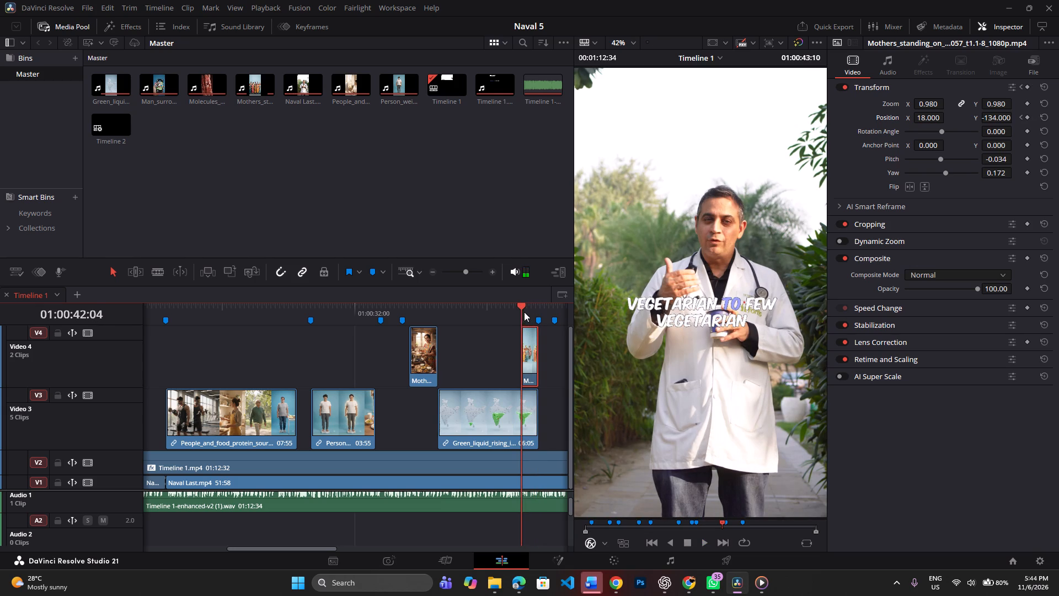